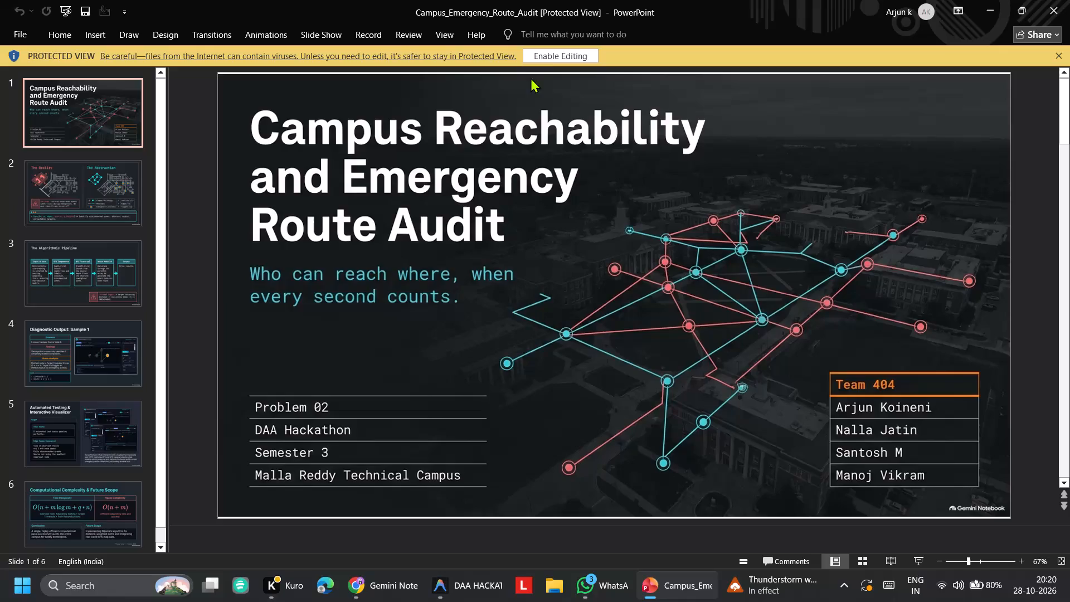
Enable editing for the protected presentation.
click(544, 58)
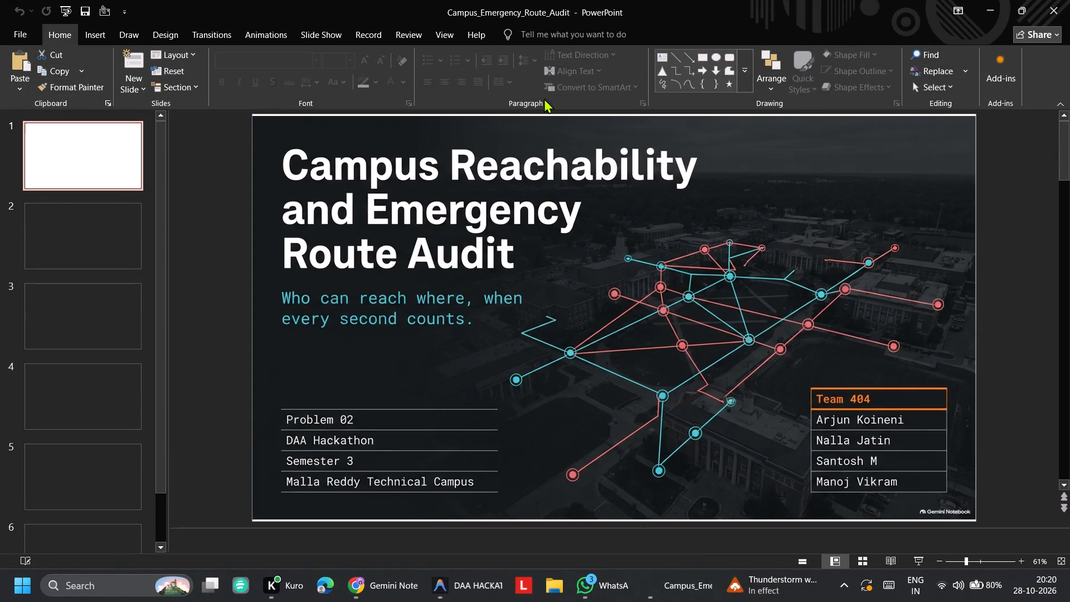
Stretch the title slide's full-slide picture slightly upward so its top edge covers the slide's upper border.
click(552, 238)
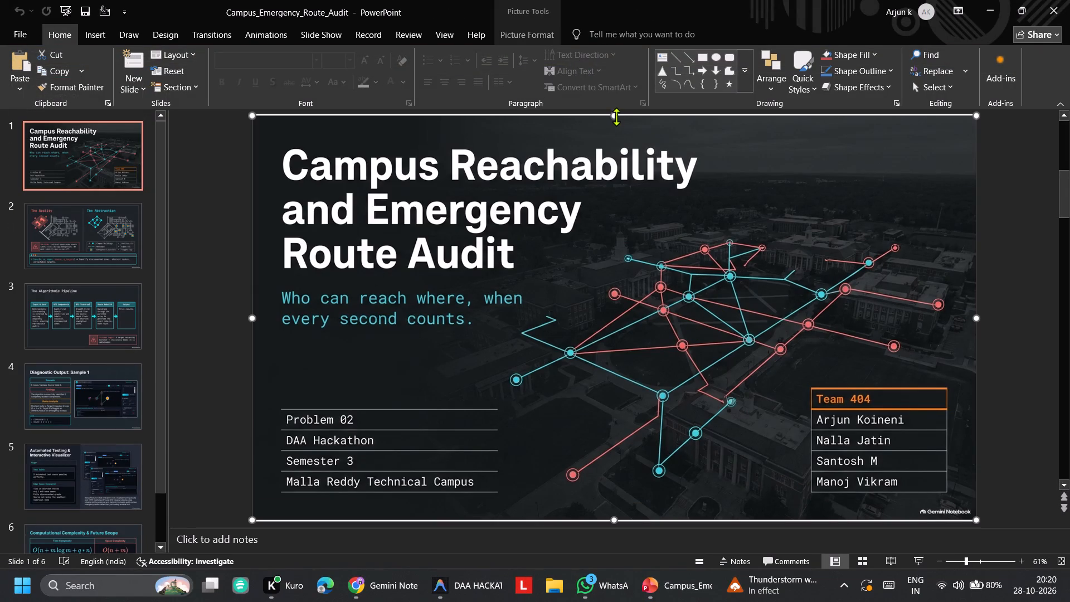
click(614, 114)
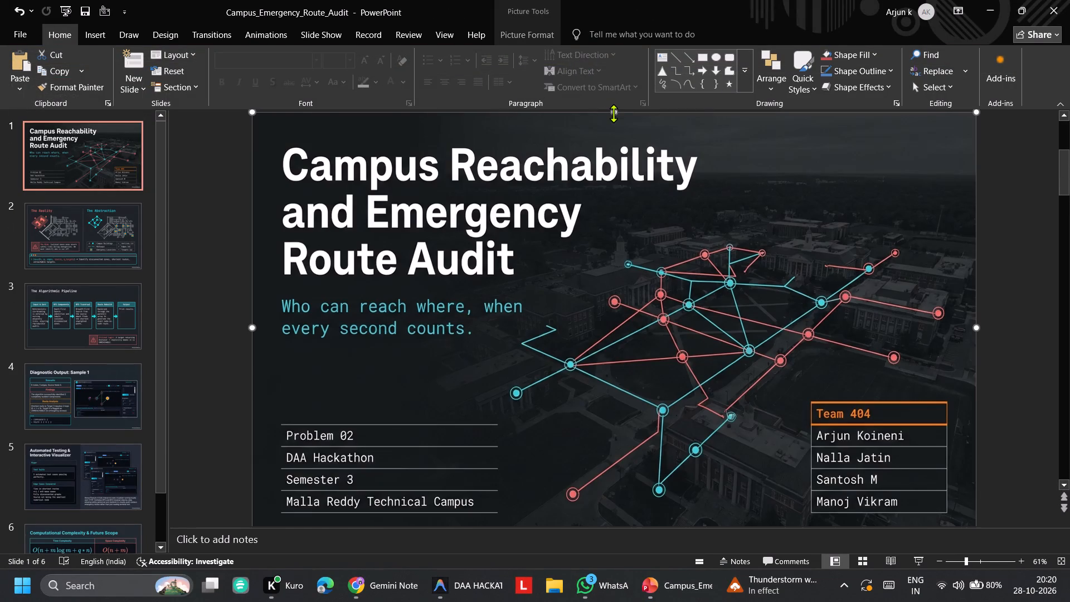
On slide 2, stretch the full-slide picture slightly past both the top and bottom borders of the slide.
click(110, 244)
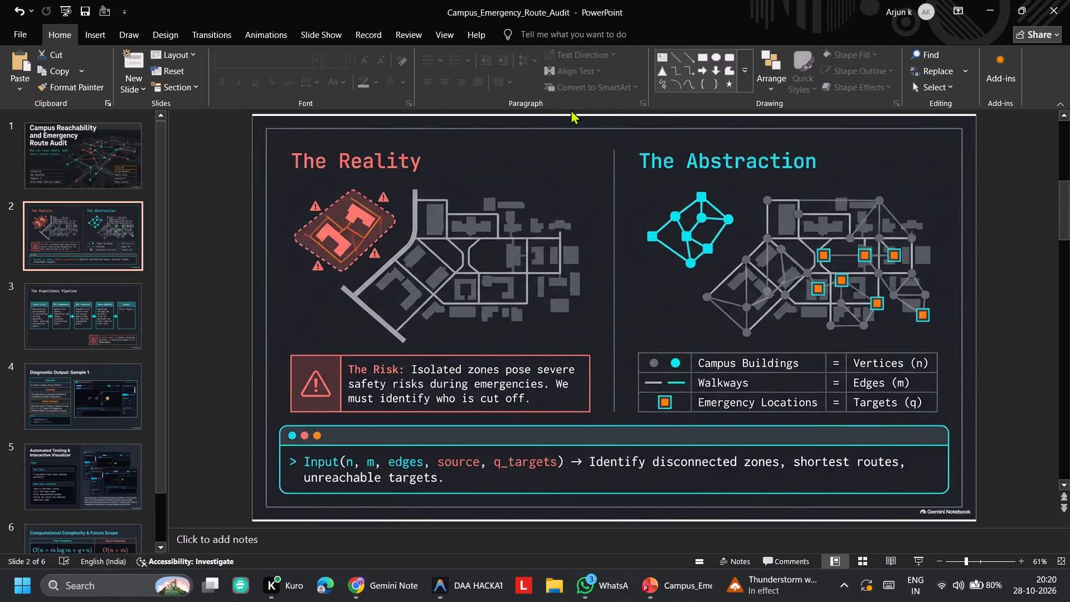
click(572, 127)
click(617, 114)
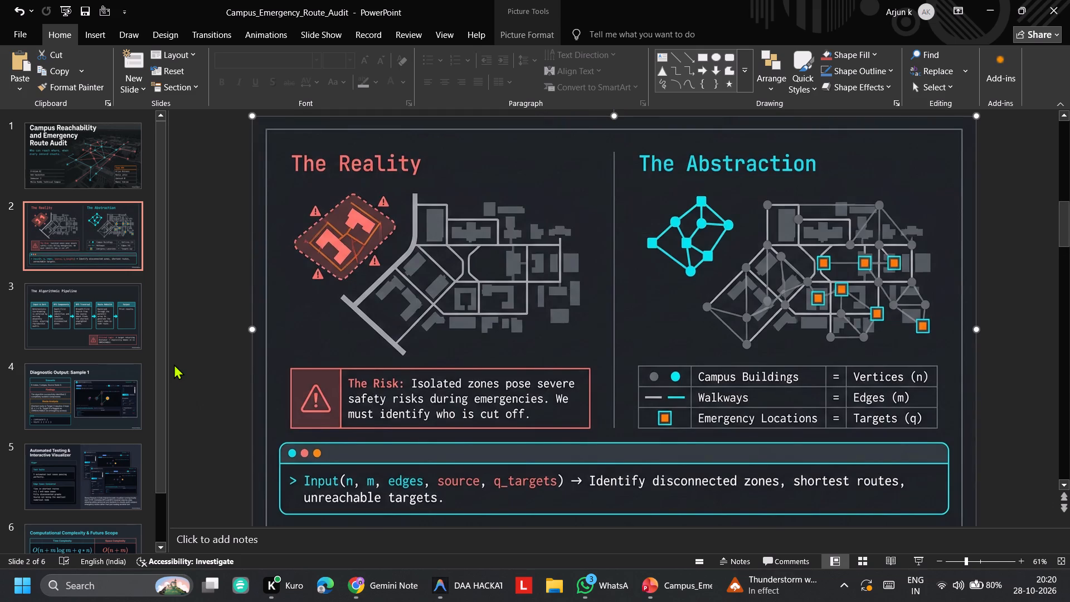
scroll(174, 364, down, 2)
click(78, 185)
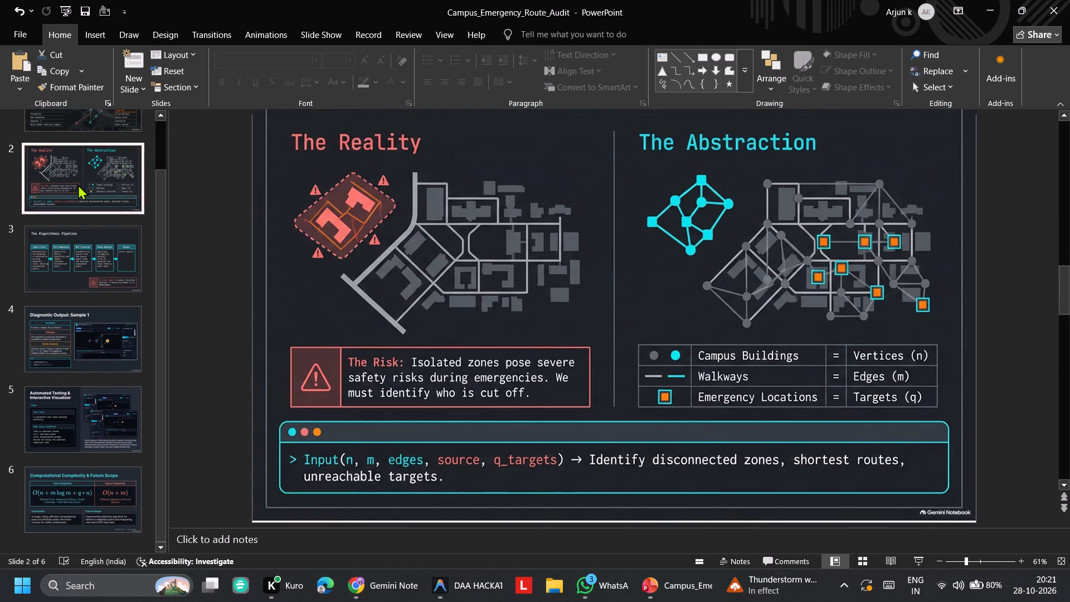
click(511, 477)
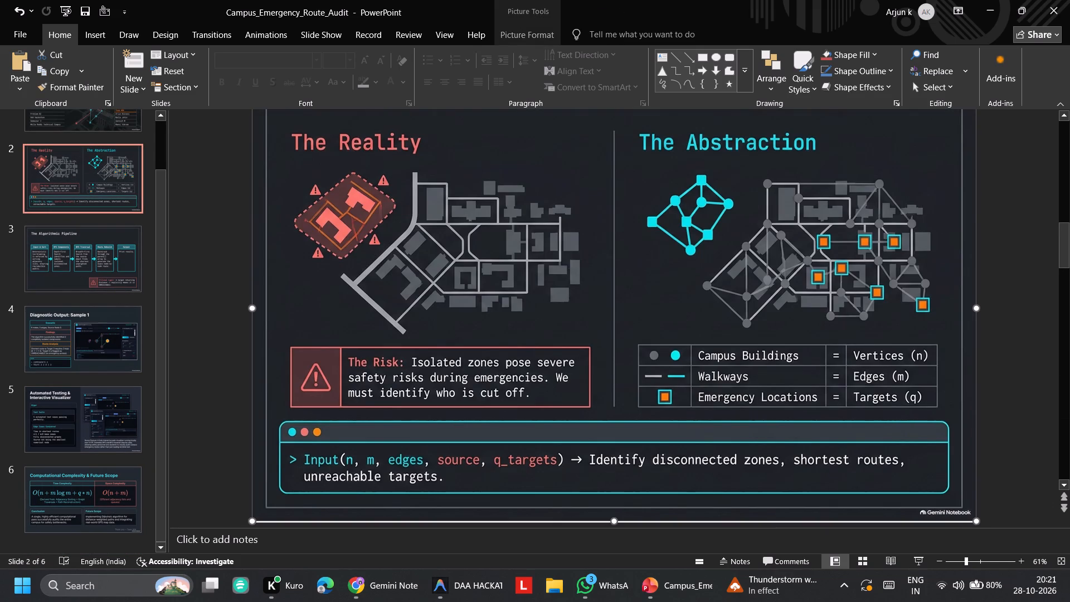
drag(614, 523, 619, 525)
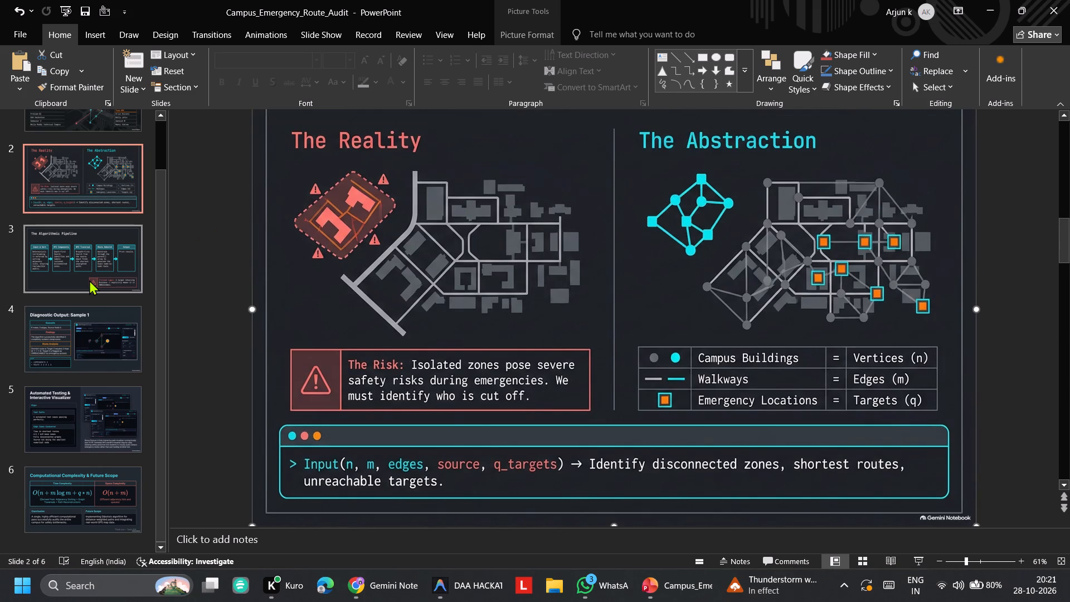
On slide 3, The Algorithmic Pipeline, stretch the picture's top edge slightly above the slide's upper border.
click(82, 234)
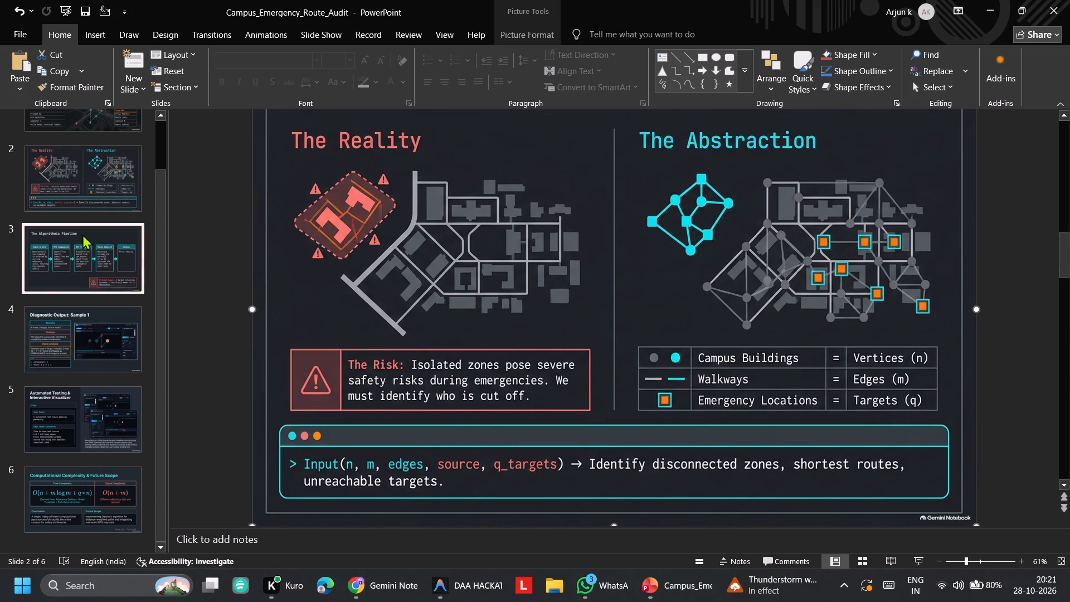
click(573, 176)
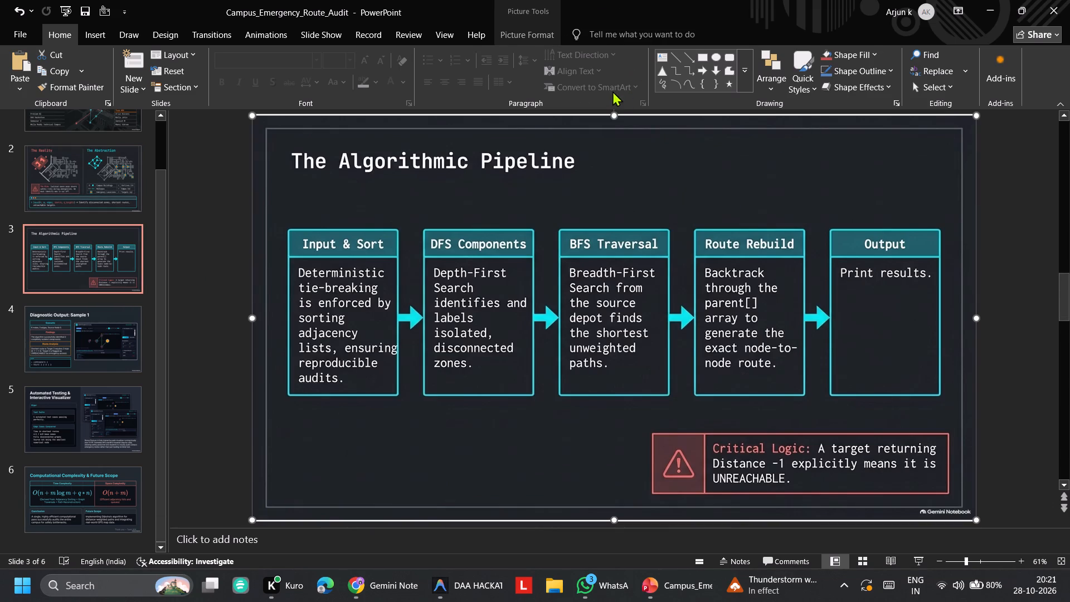
drag(612, 115, 612, 110)
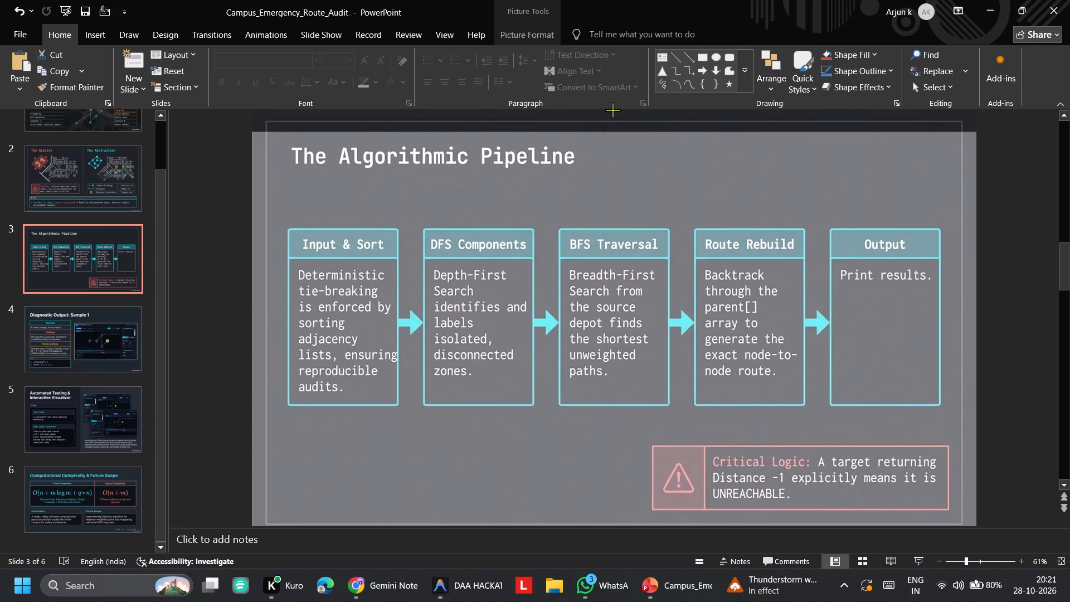
drag(612, 110, 612, 119)
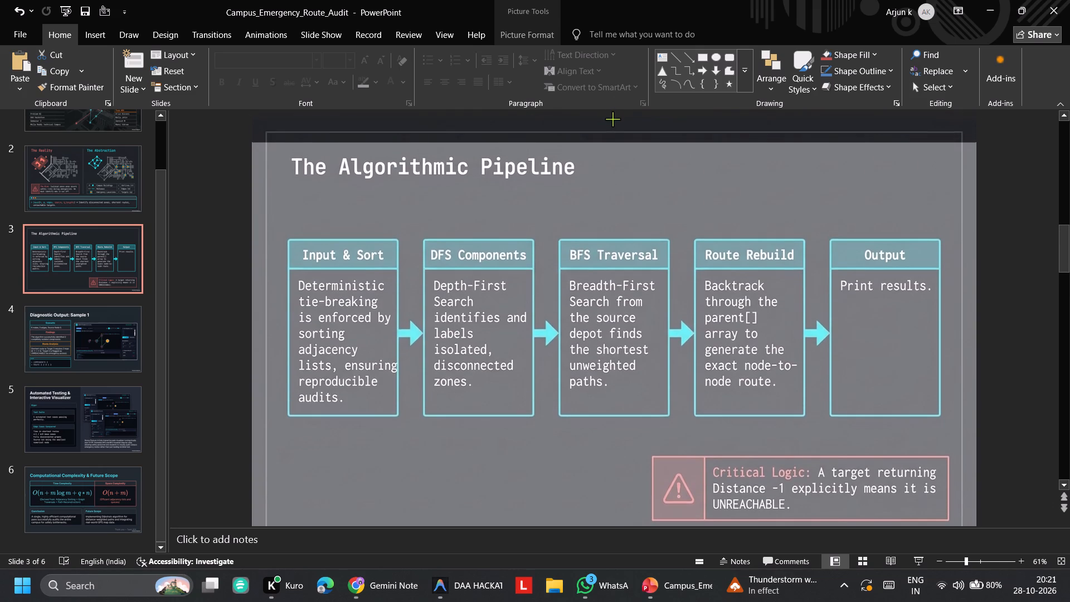
drag(612, 119, 612, 121)
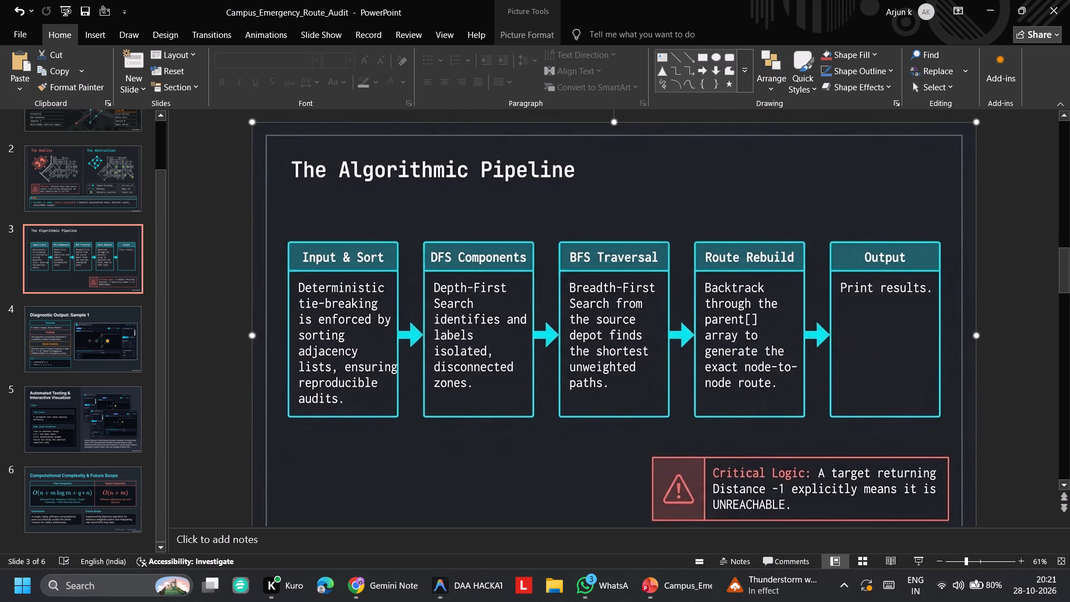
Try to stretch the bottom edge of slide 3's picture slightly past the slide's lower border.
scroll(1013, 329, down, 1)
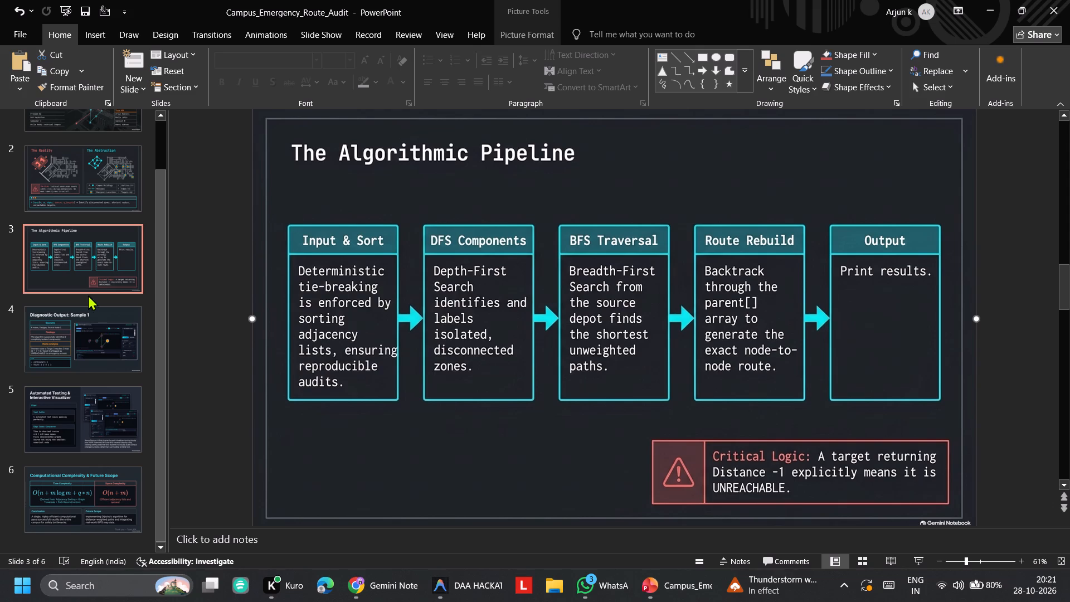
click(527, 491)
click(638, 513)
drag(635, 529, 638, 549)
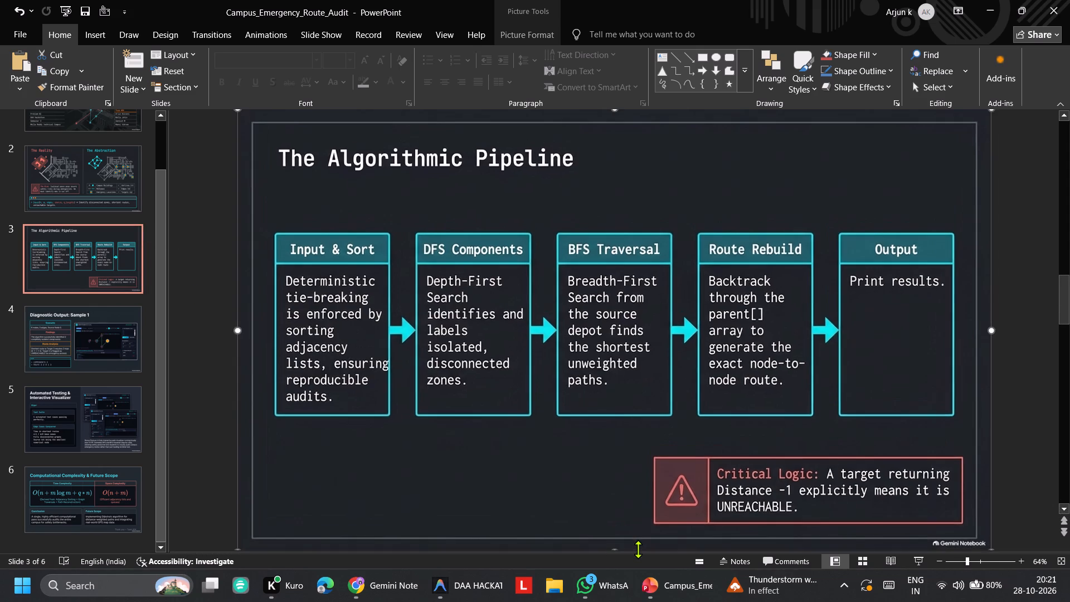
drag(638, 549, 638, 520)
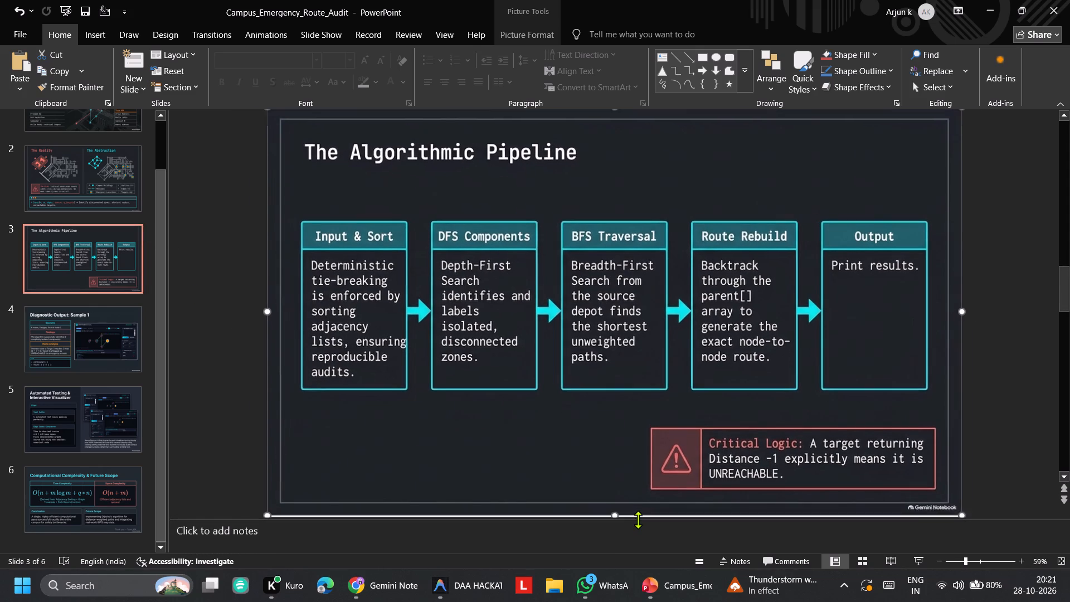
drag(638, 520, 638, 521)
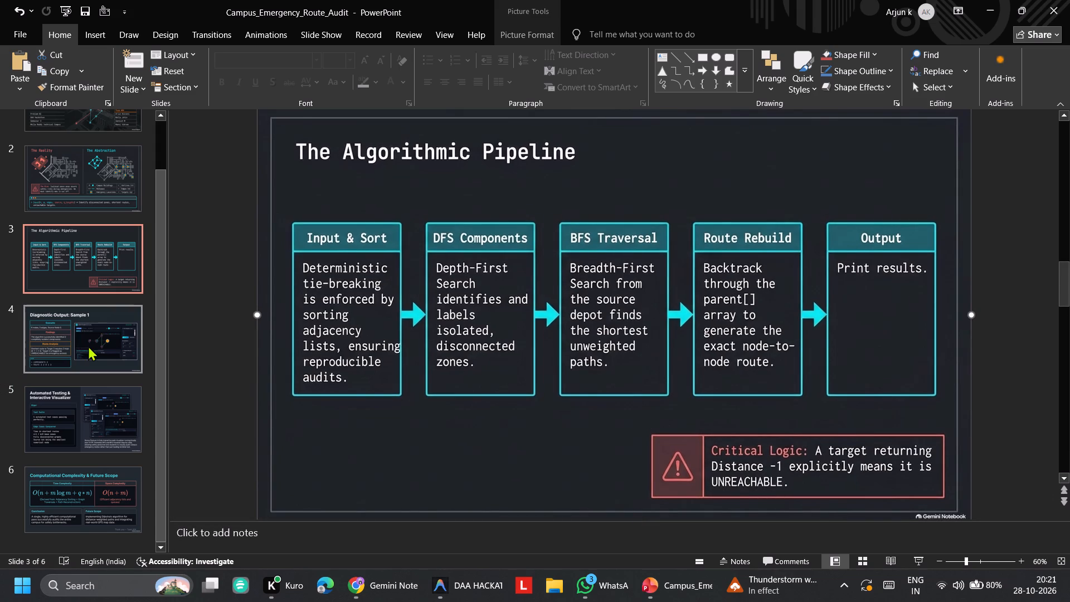
On slide 4, Diagnostic Output, stretch the full-slide picture's top edge slightly above the slide's upper border.
click(119, 342)
click(610, 143)
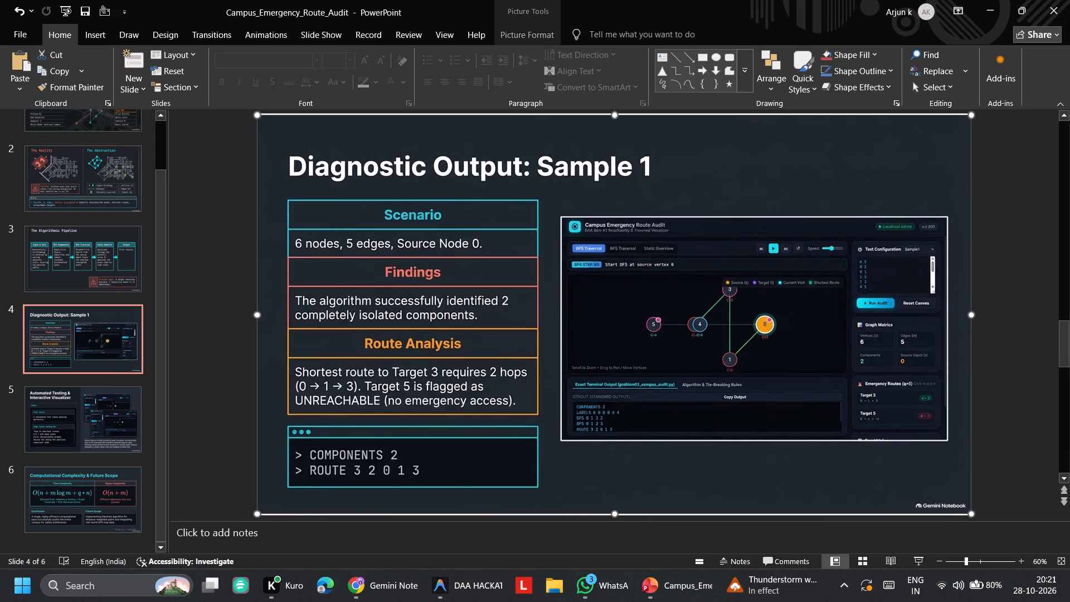
drag(615, 115, 615, 110)
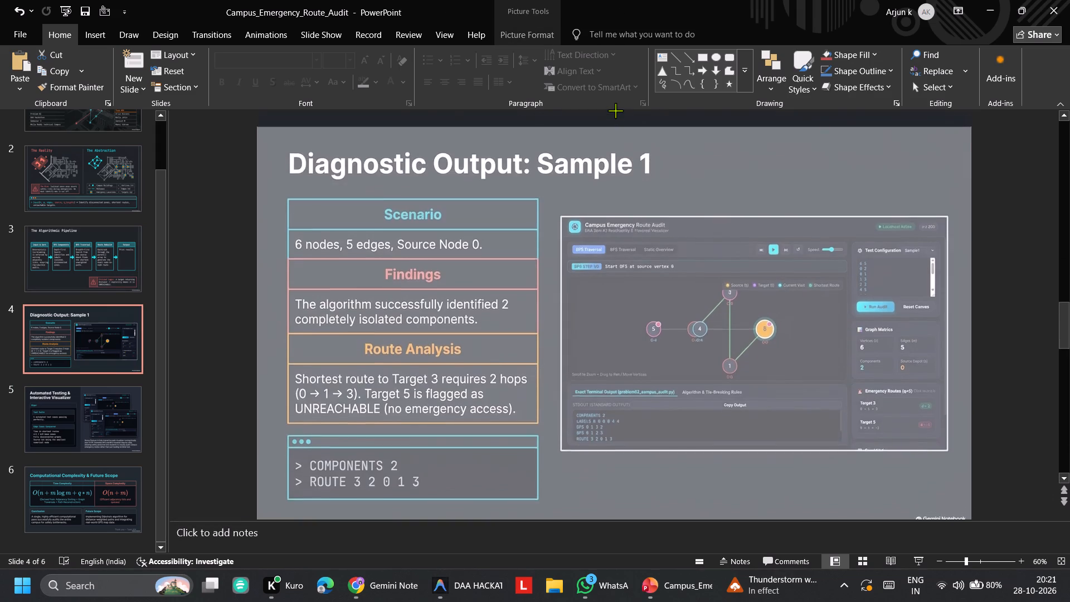
drag(615, 110, 615, 134)
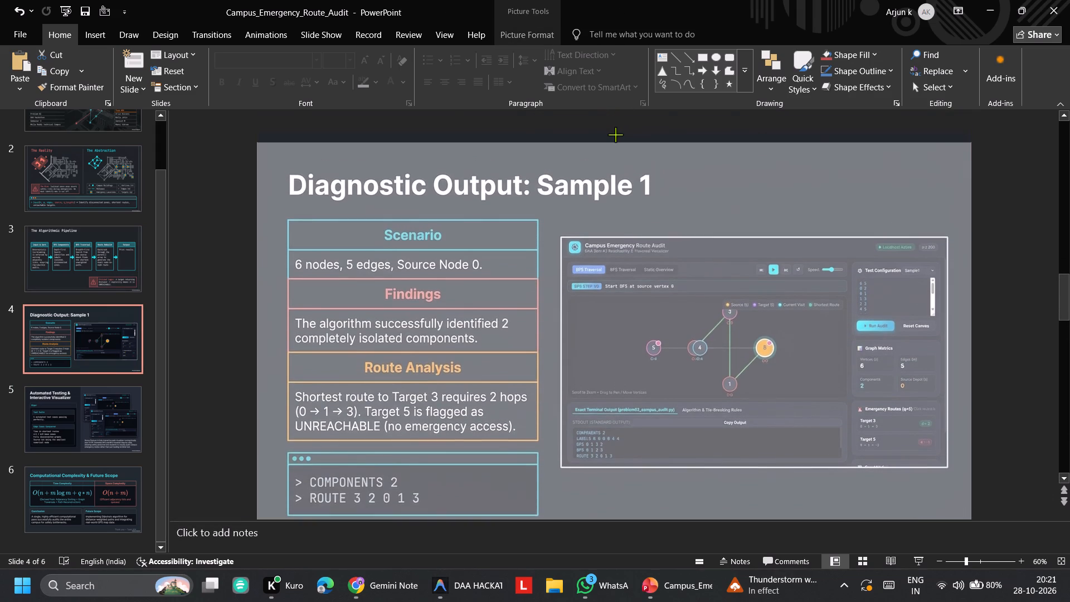
drag(615, 134, 615, 139)
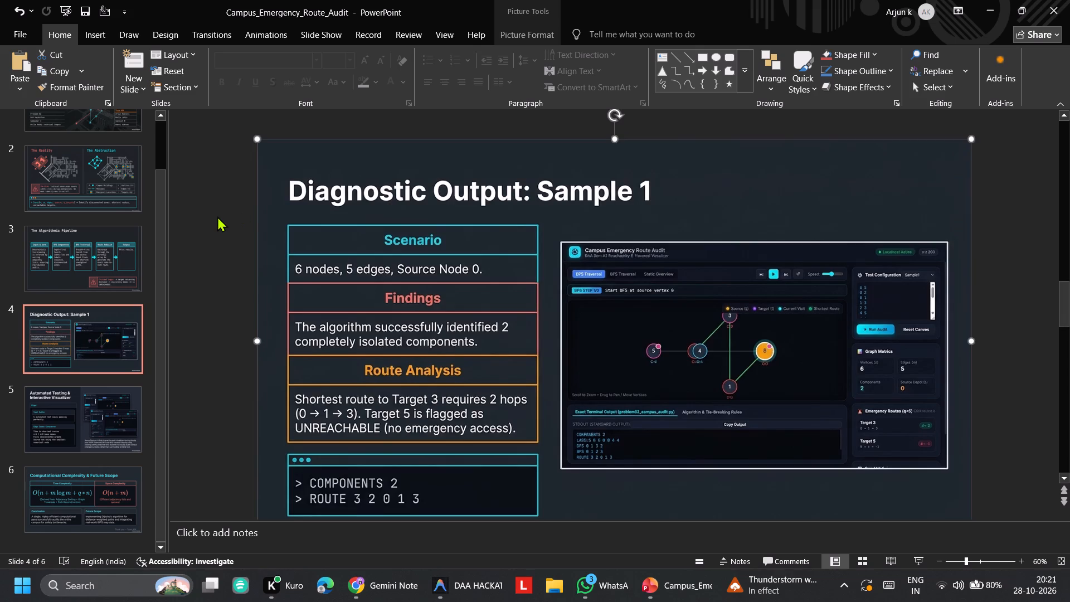
On slide 5, Automated Testing & Interactive Visualizer, stretch the picture's top edge slightly above the slide's upper border.
click(101, 416)
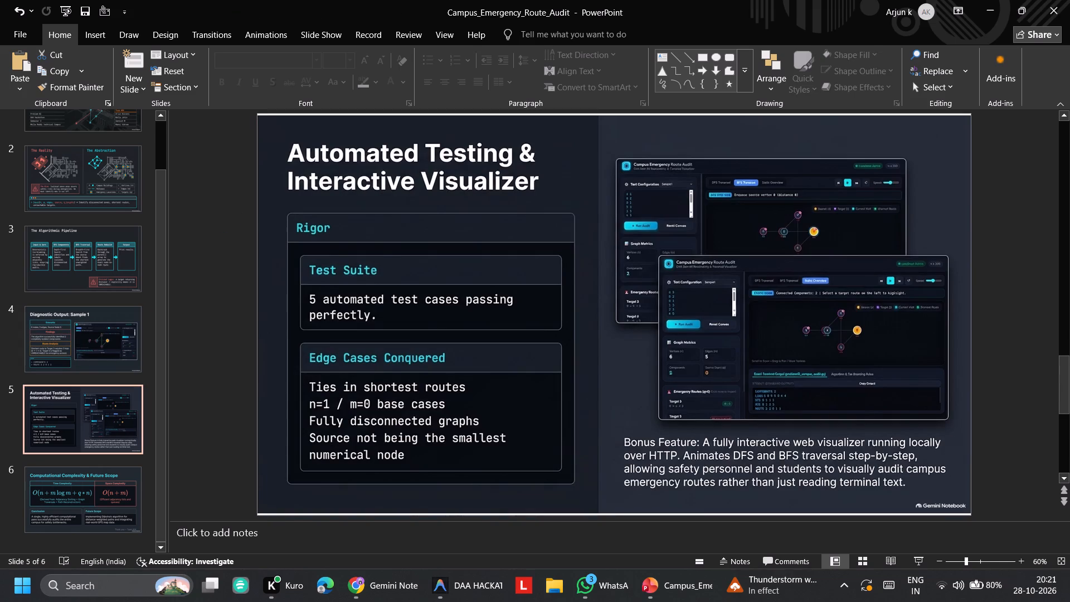
click(569, 140)
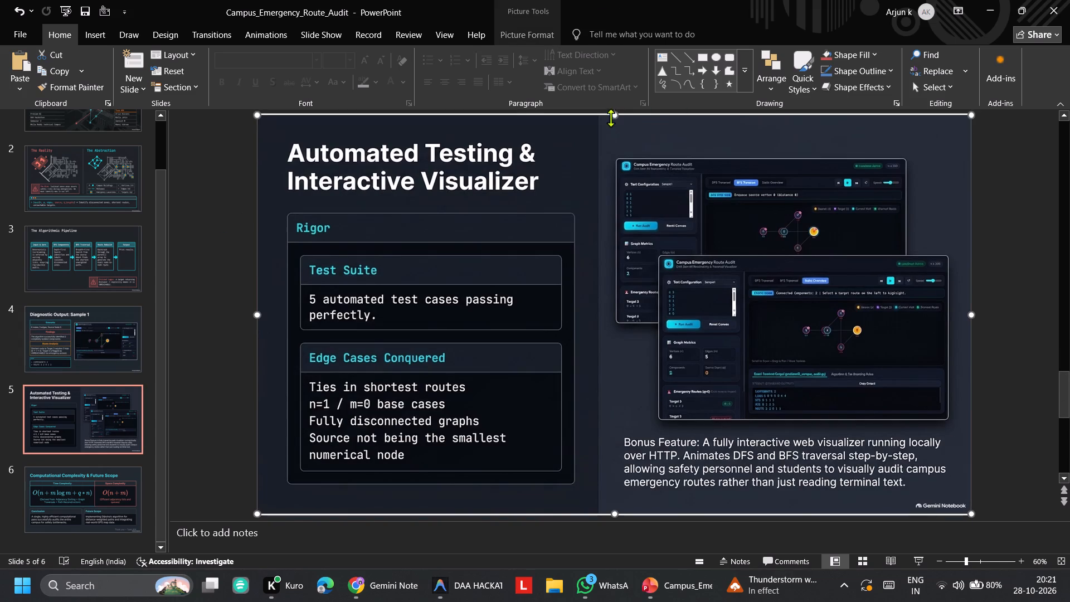
click(617, 114)
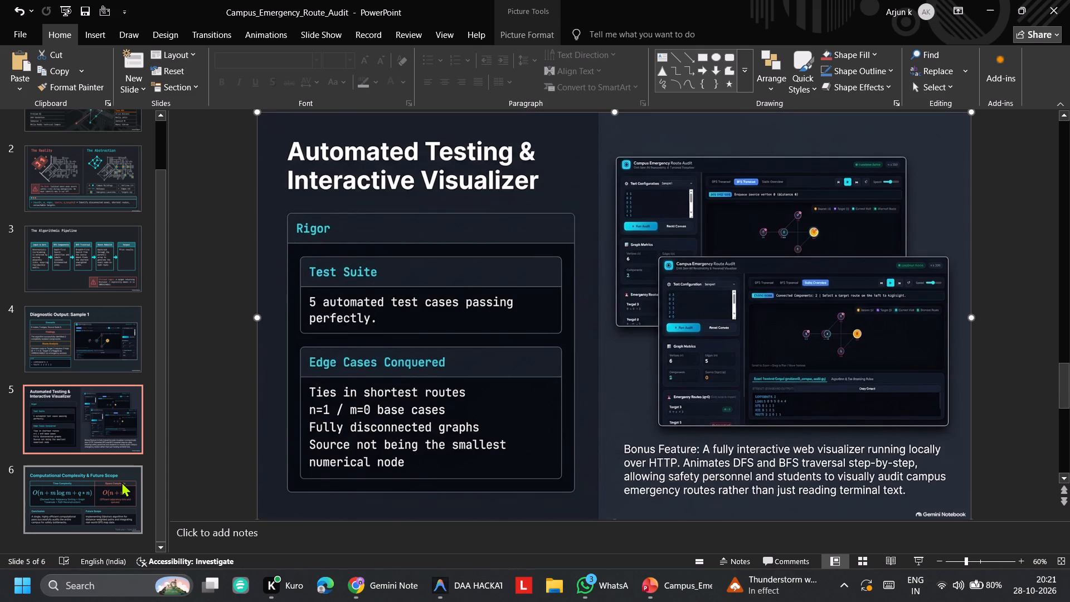
On slide 6, Computational Complexity & Future Scope, stretch the picture's top edge slightly above the slide's upper border.
click(121, 482)
click(596, 177)
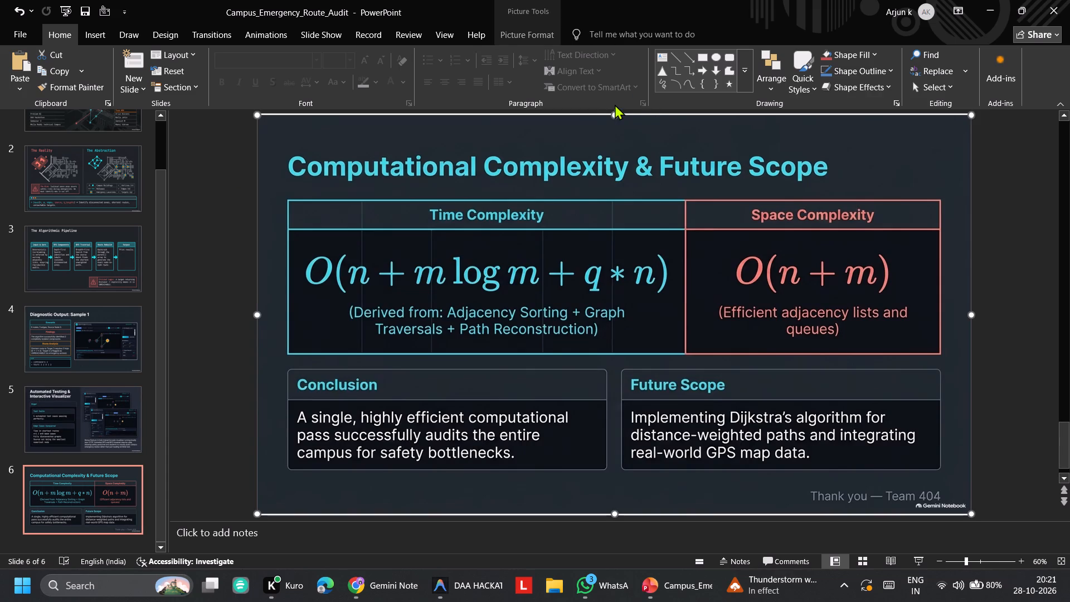
drag(615, 116, 615, 108)
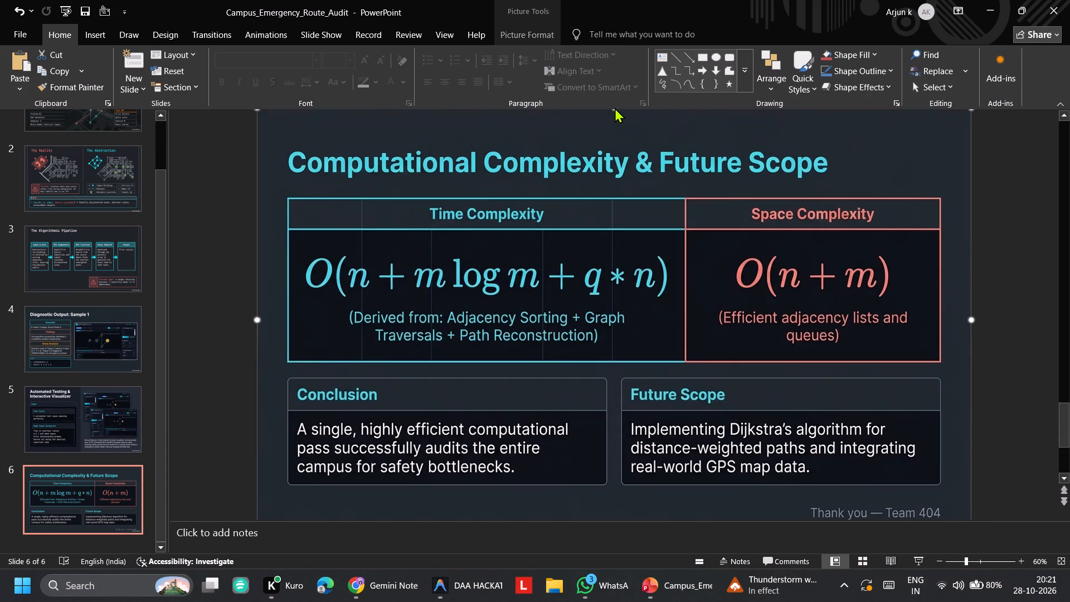
Return to the title slide and pull its picture's left edge slightly outward over the slide's left border.
click(87, 120)
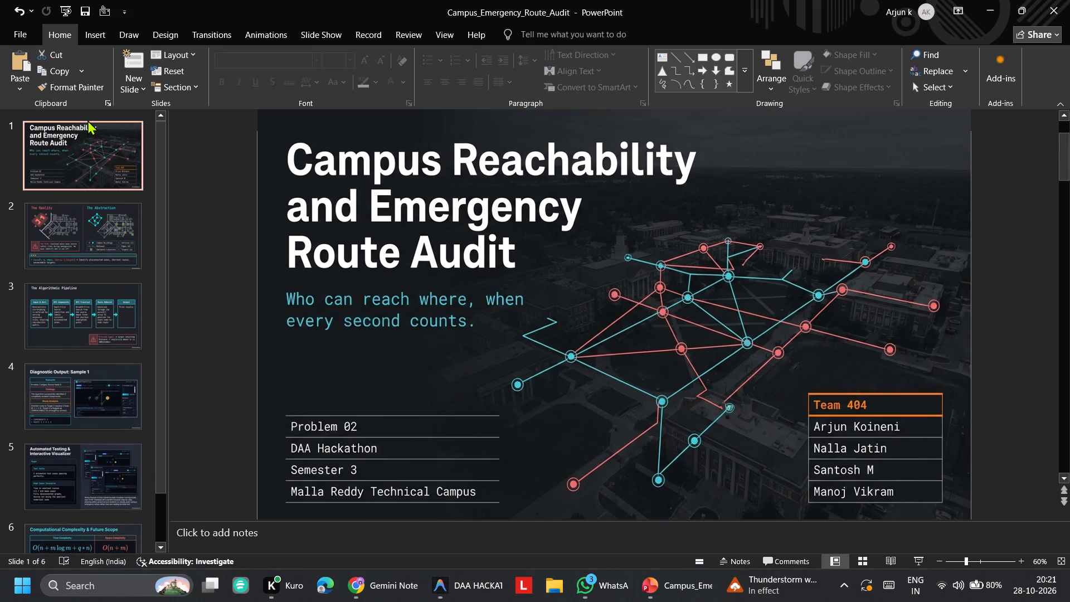
click(280, 261)
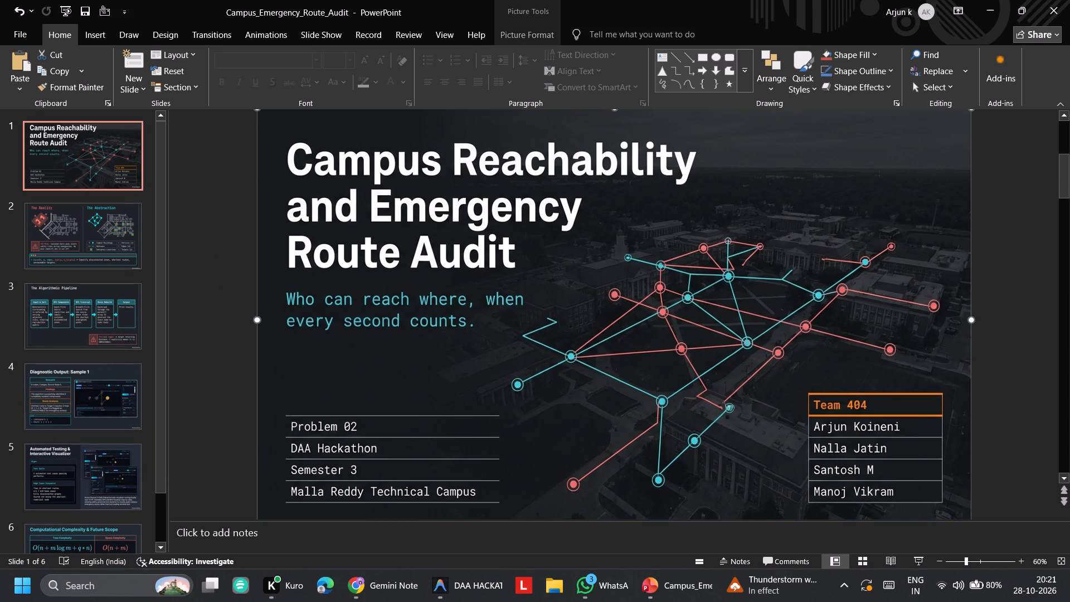
click(256, 320)
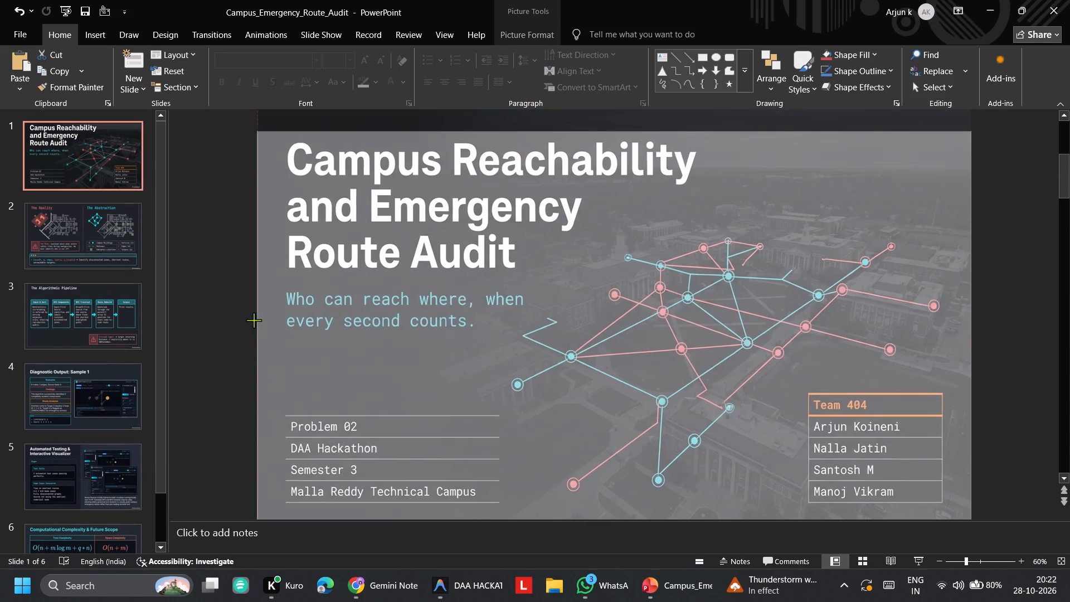
On slide 2, pull the full-slide picture's left edge outward to cover the slide's left border.
click(92, 231)
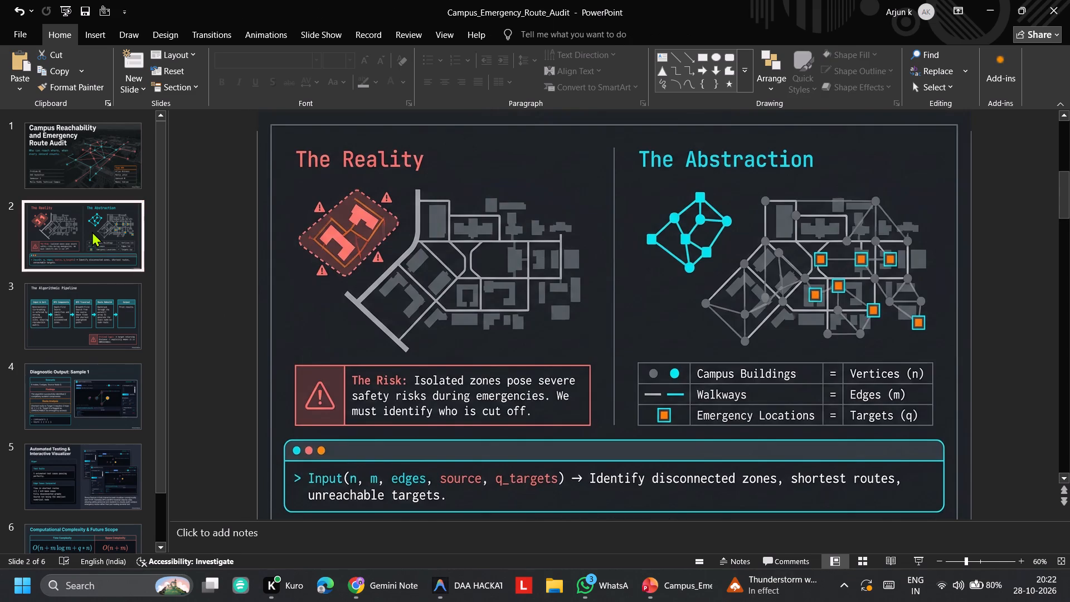
click(281, 285)
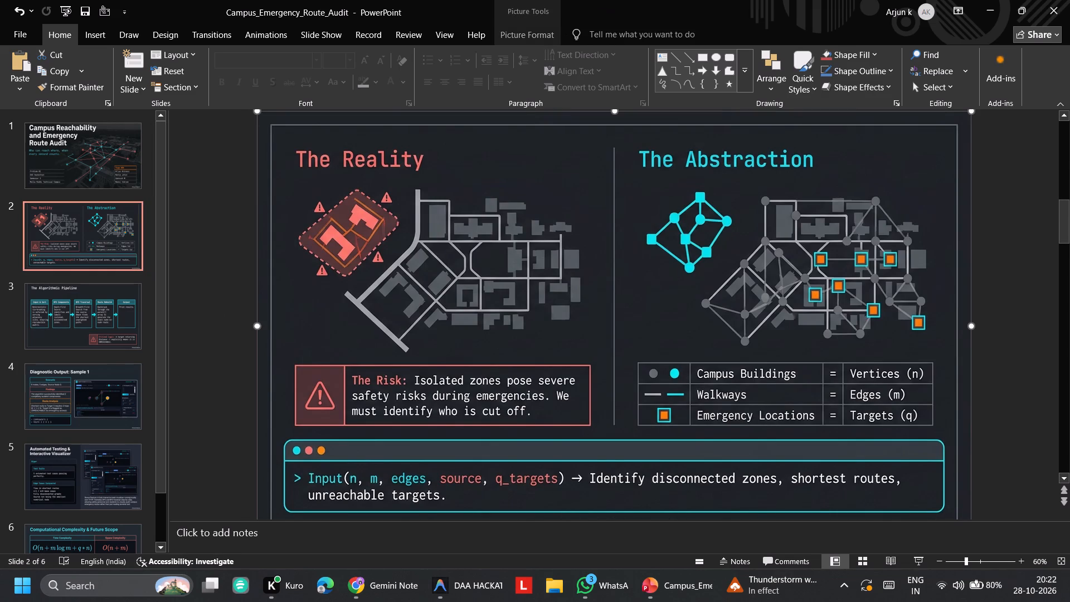
click(257, 324)
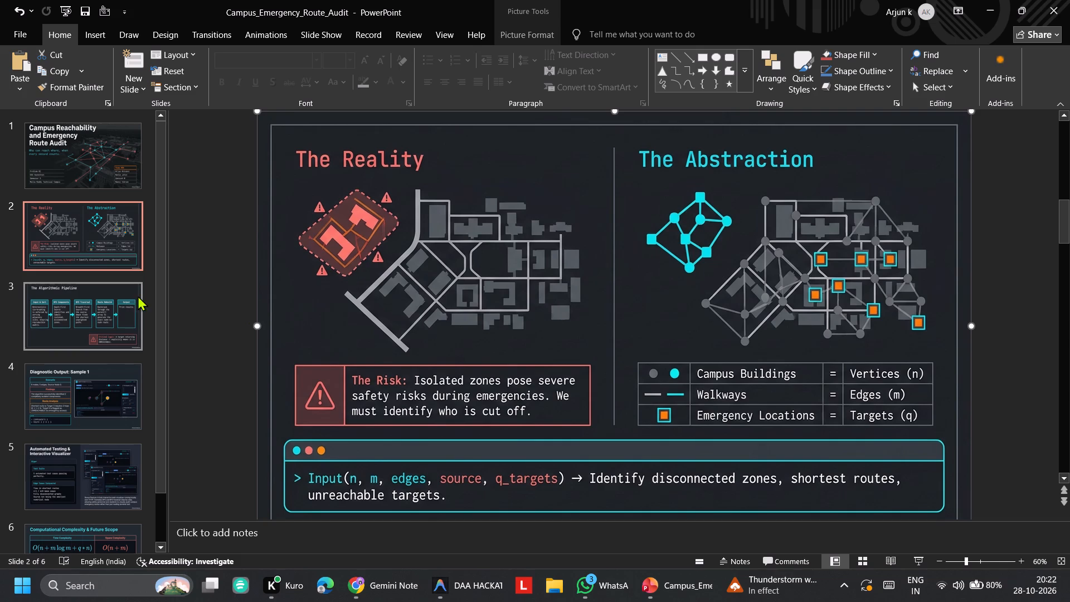
On slide 3, pull the full-slide picture's left edge outward to cover the slide's left border.
click(93, 303)
click(268, 298)
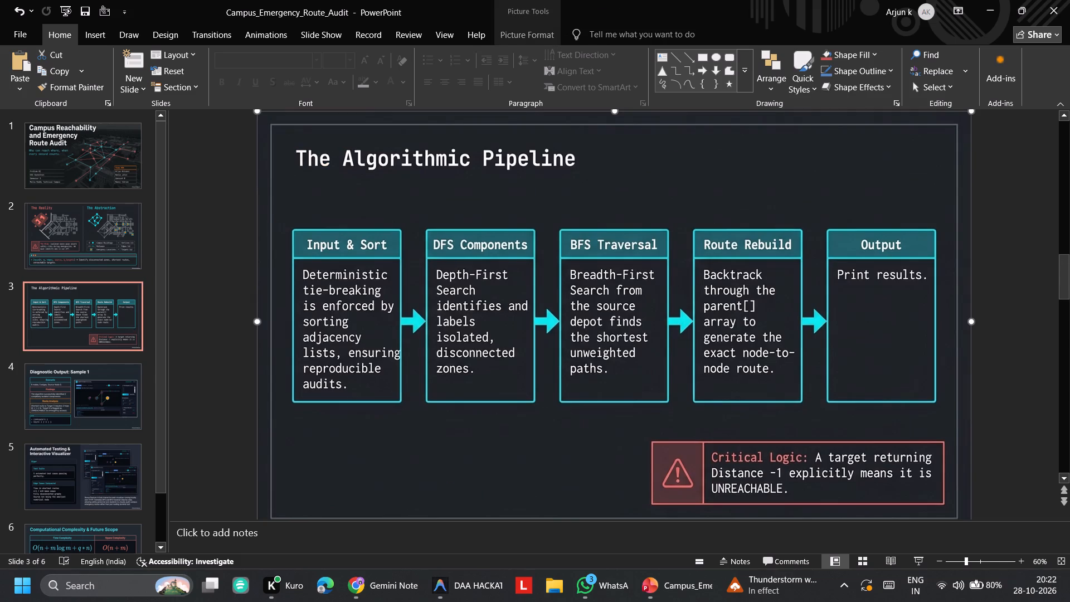
click(256, 319)
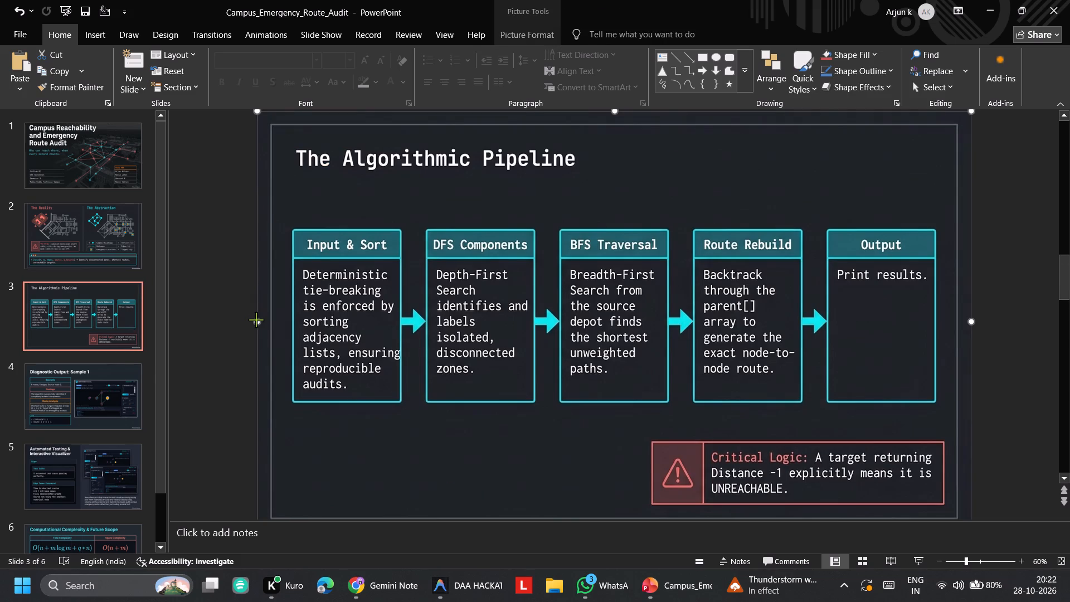
Stretch the full-slide picture on slide 3, The Algorithmic Pipeline, slightly outward past the slide's left border.
triple_click(256, 319)
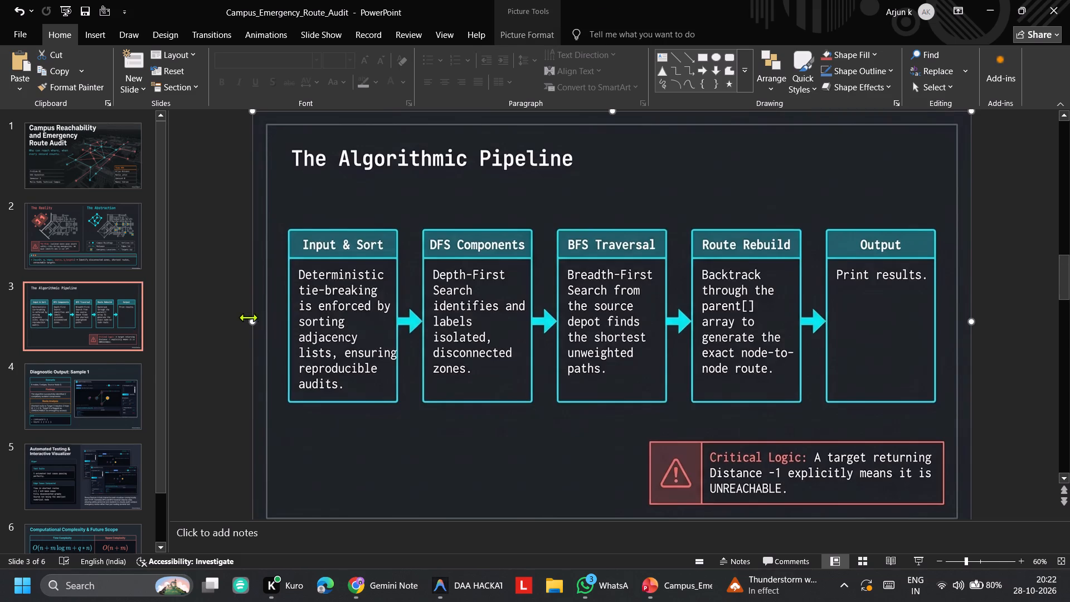
Return to slide 2, The Reality and The Abstraction, and pull its picture's left edge slightly beyond the slide's left border.
click(50, 394)
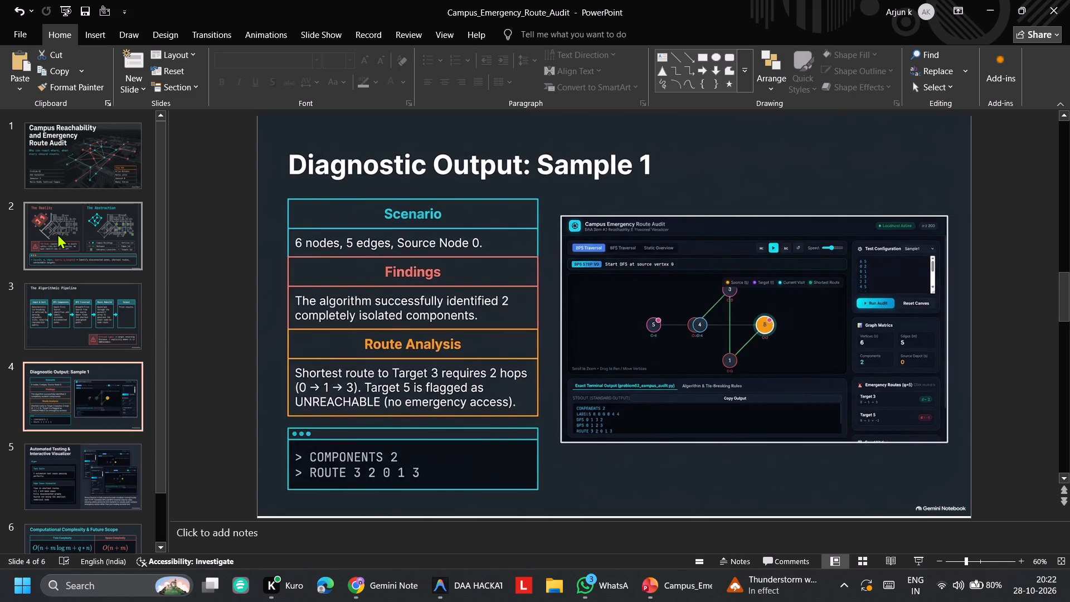
click(58, 232)
click(282, 285)
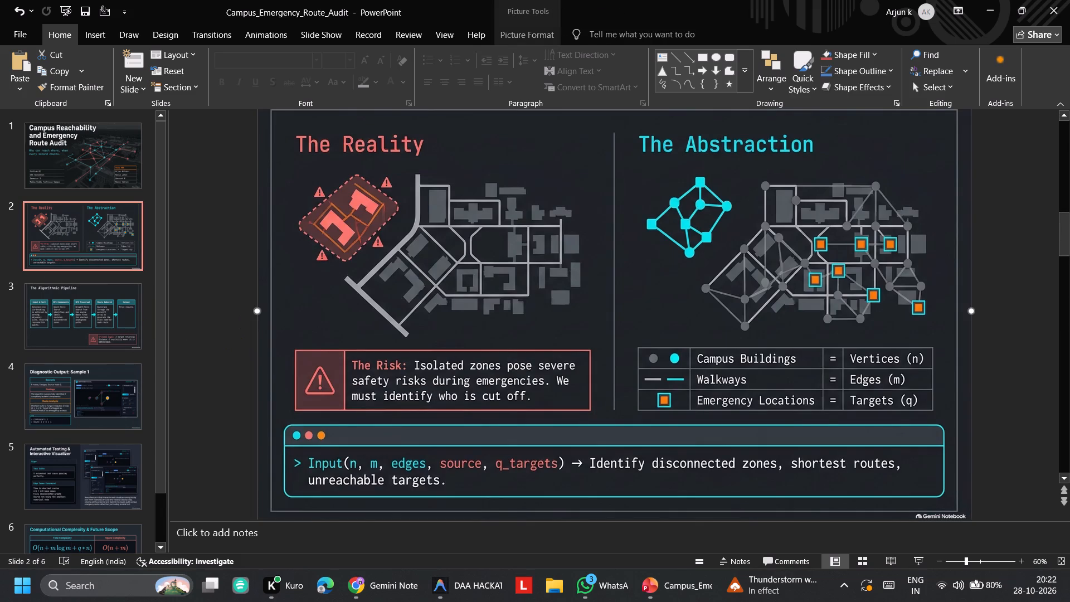
click(257, 304)
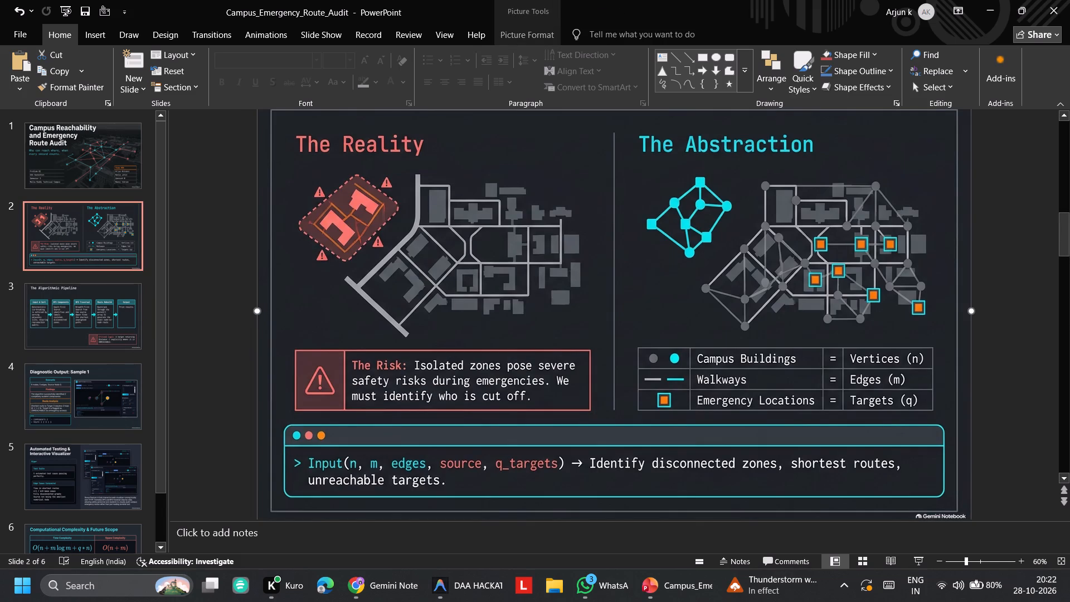
click(257, 313)
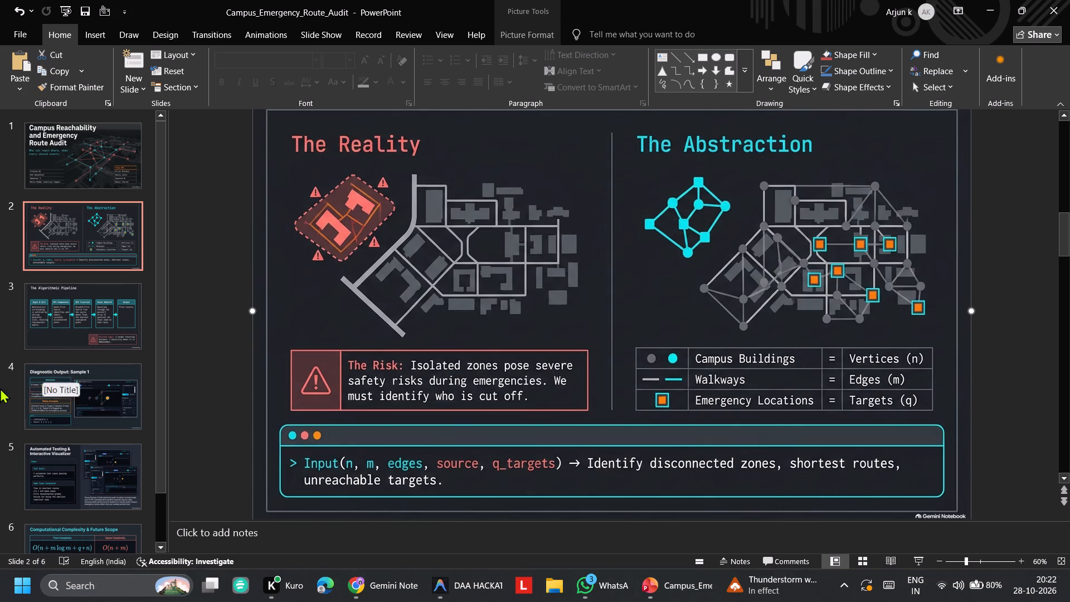
On slide 4, Diagnostic Output: Sample 1, stretch the full-slide picture's left and bottom edges outward over the slide borders.
click(55, 422)
click(299, 294)
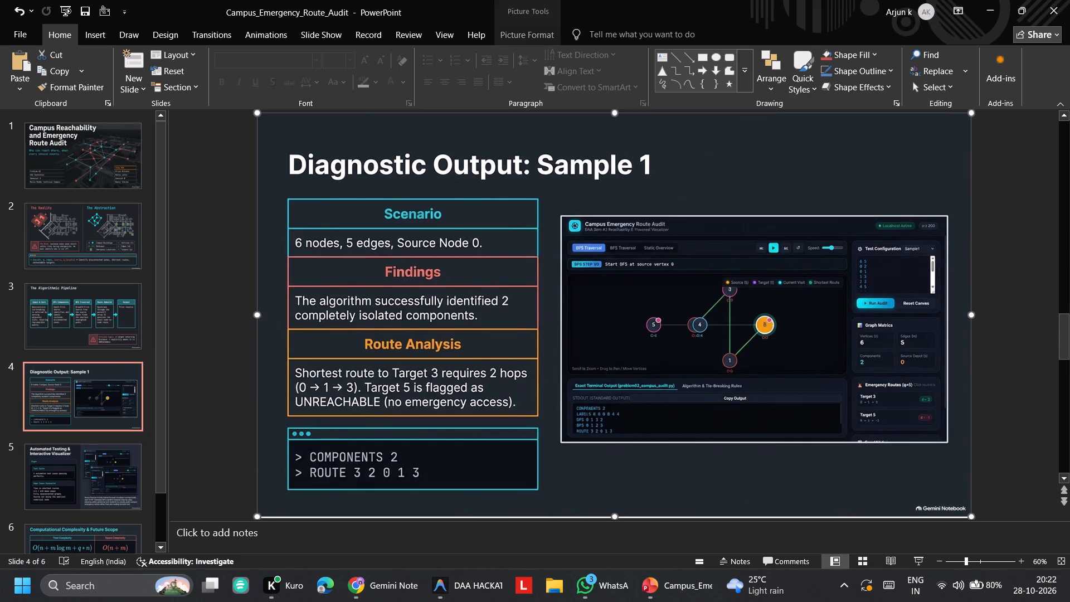
drag(258, 317, 253, 317)
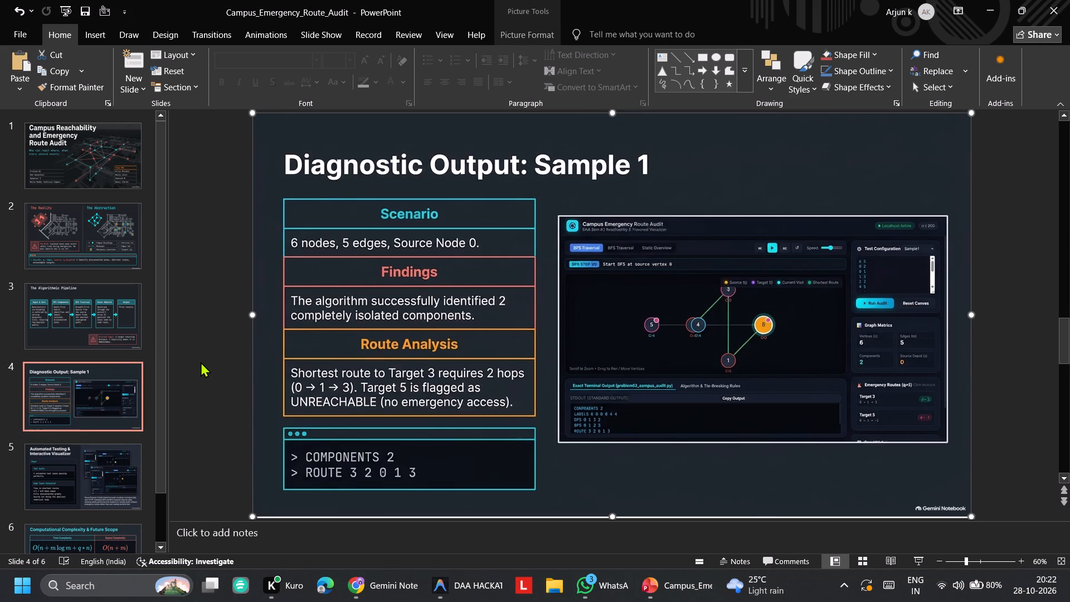
click(615, 517)
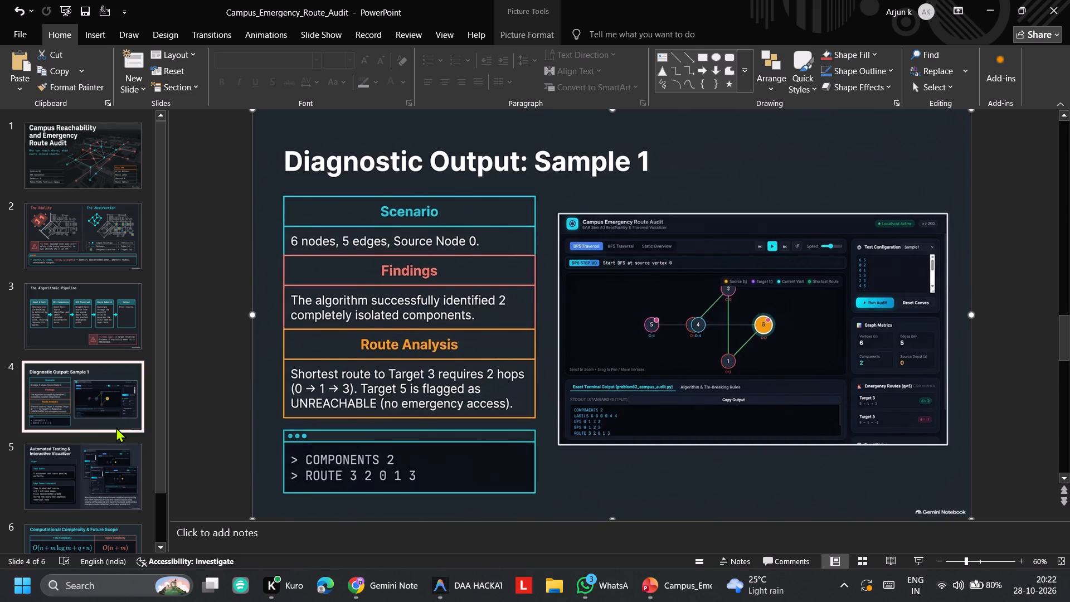
On slide 3, The Algorithmic Pipeline, stretch the full-slide picture's bottom edge downward to cover the slide's lower border.
click(108, 320)
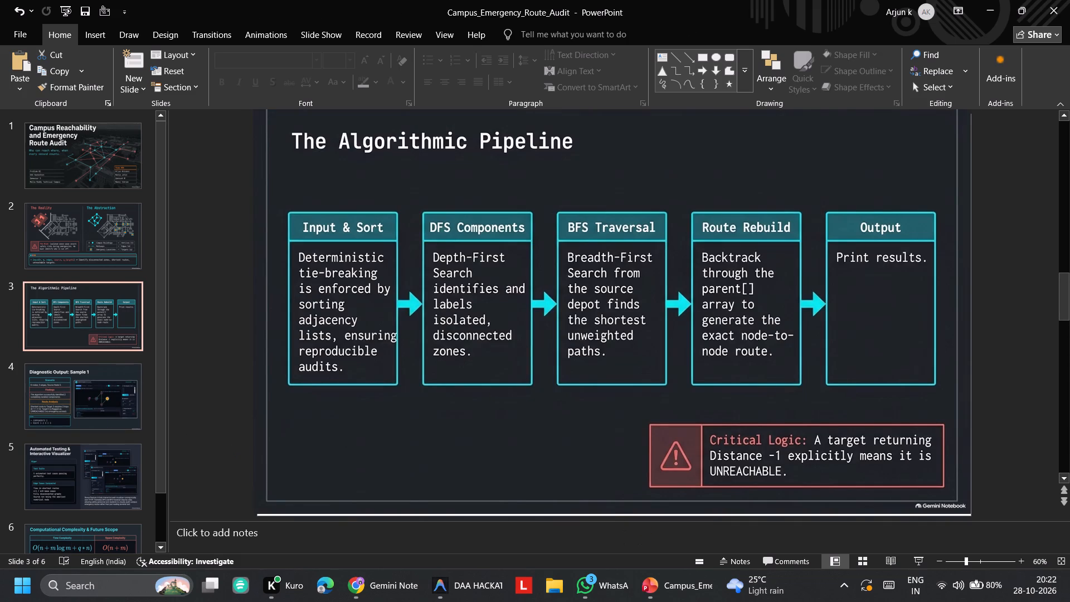
click(607, 489)
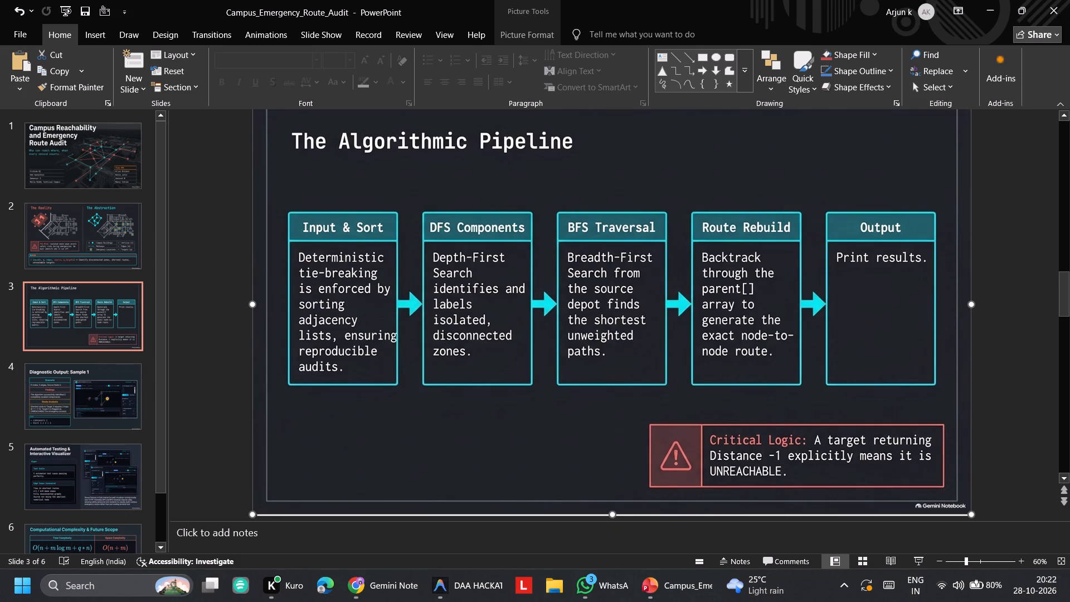
drag(613, 514, 613, 522)
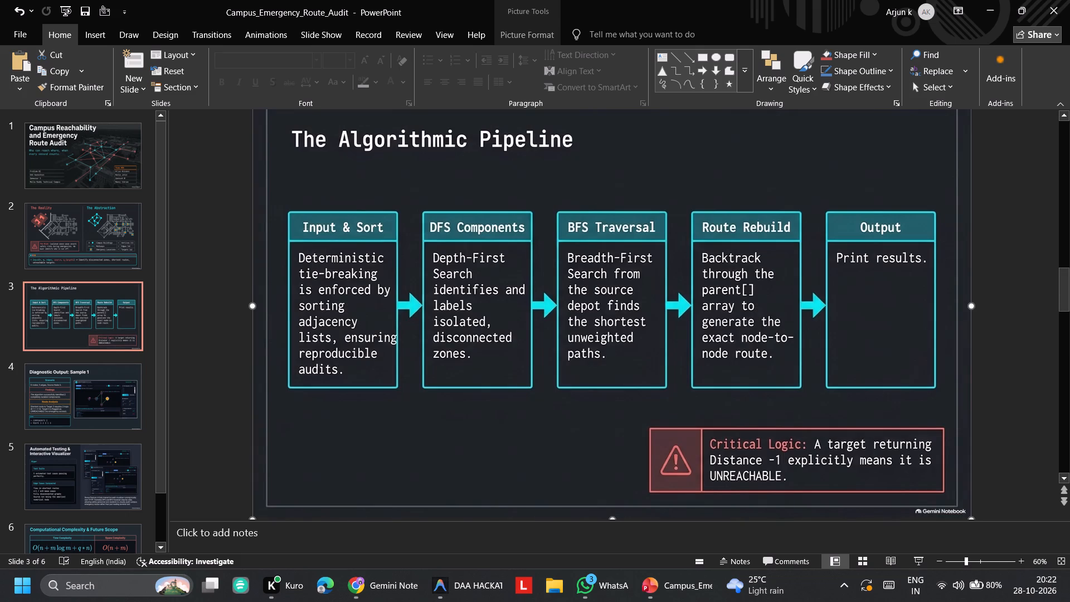
On the title slide, stretch the full-slide picture's bottom edge downward over the slide's lower border.
click(105, 162)
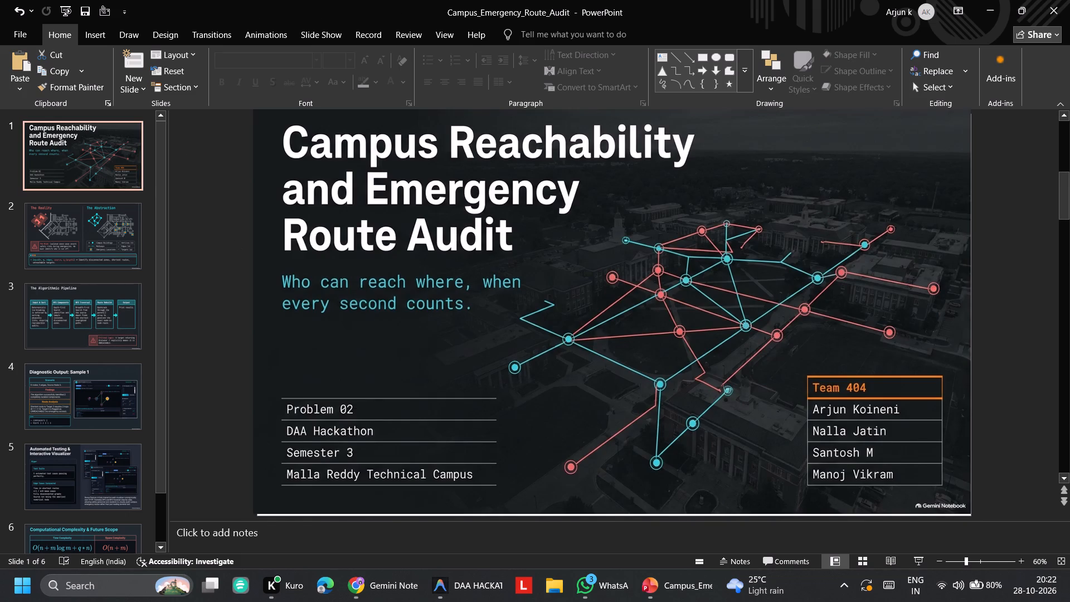
click(617, 488)
drag(612, 515, 615, 525)
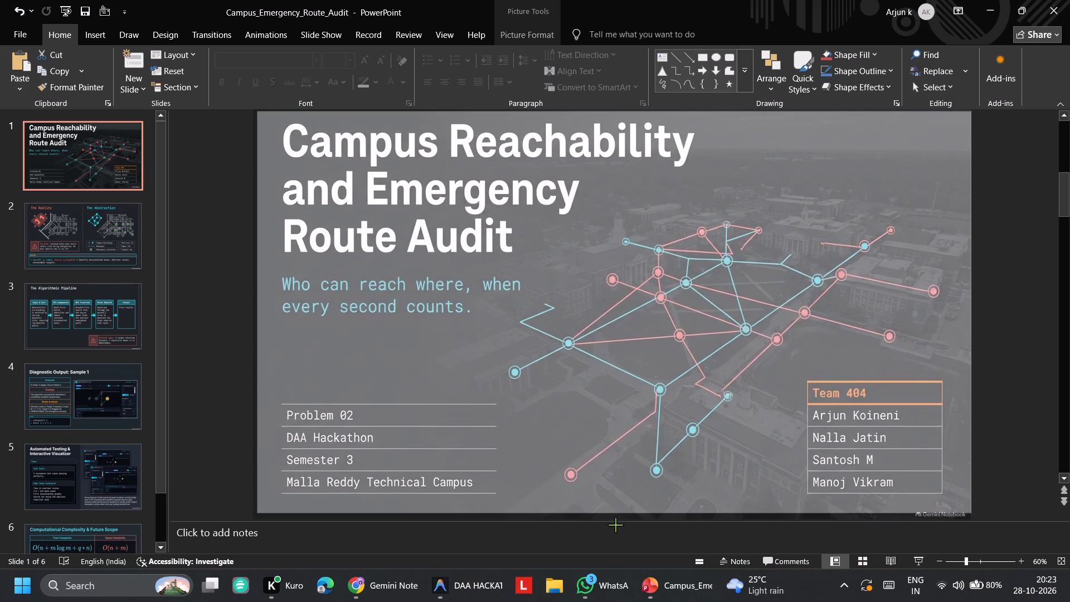
drag(615, 525, 615, 521)
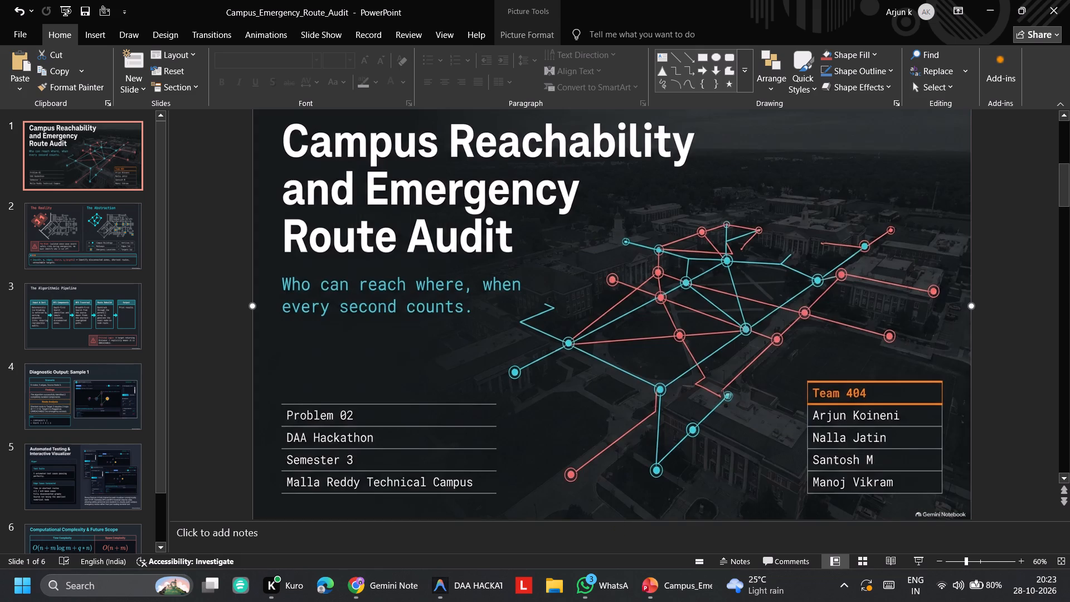
Zoom out to 50% and examine how the pictures on the title slide and slide 3 cover the slide borders.
scroll(177, 407, right, 1)
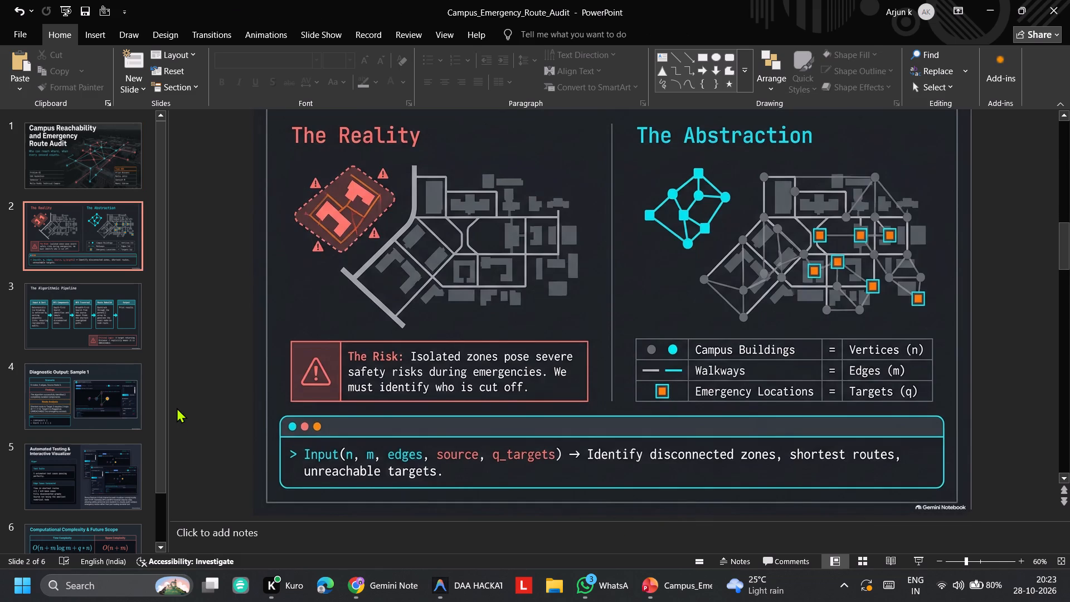
scroll(177, 407, right, 1)
scroll(177, 407, up, 1)
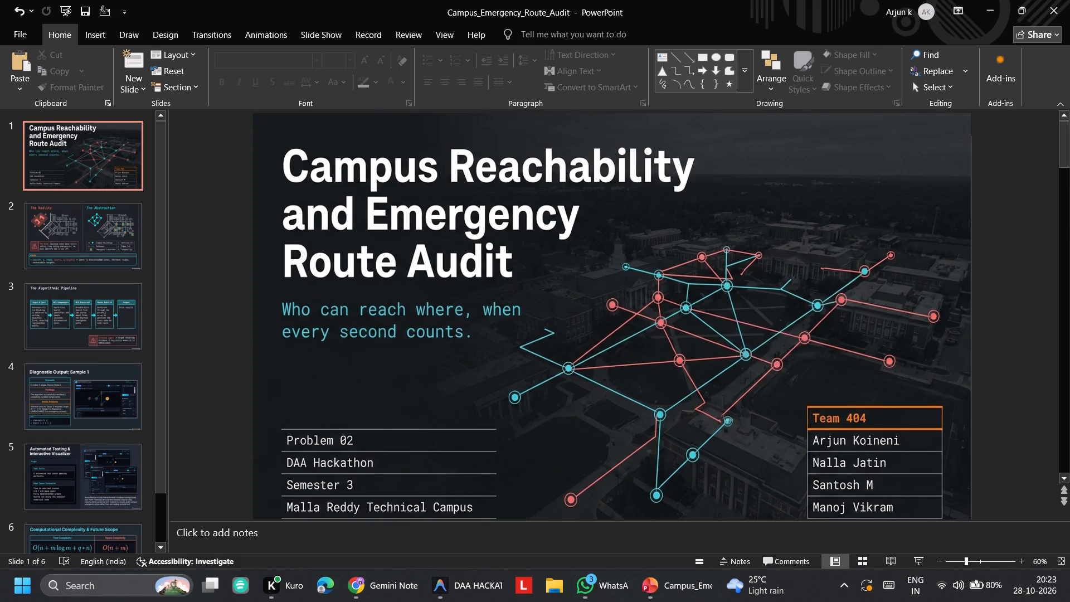
ctrl+scroll(842, 348, down, 1)
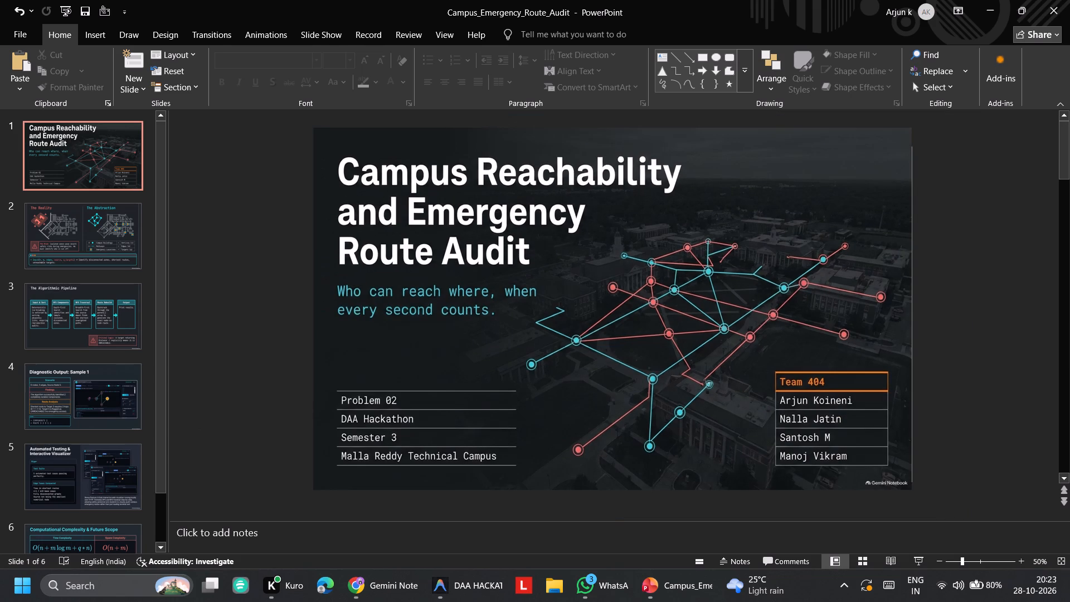
click(673, 488)
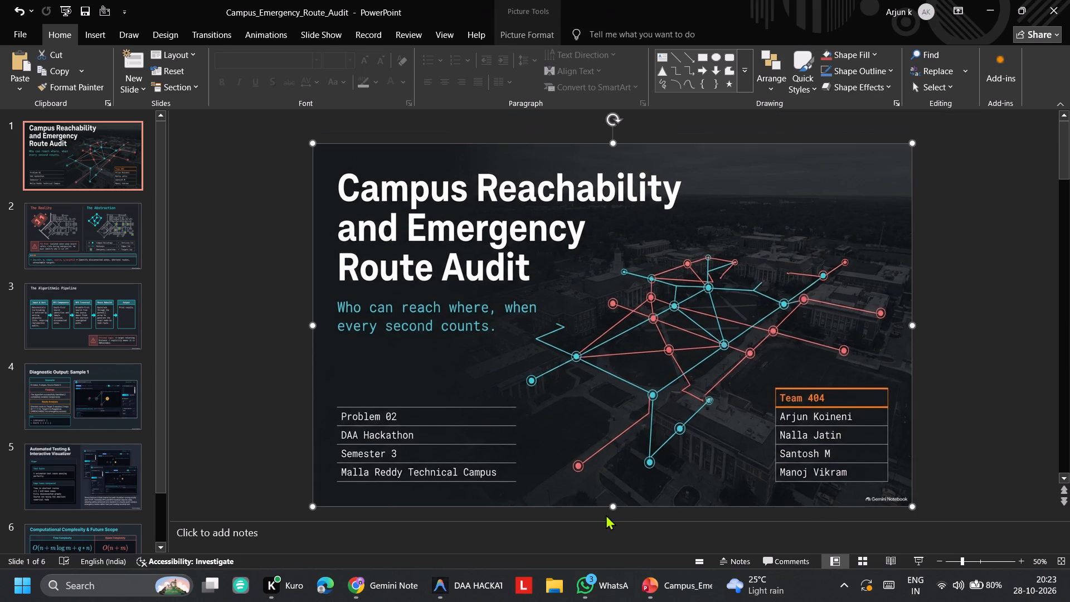
click(614, 504)
click(35, 338)
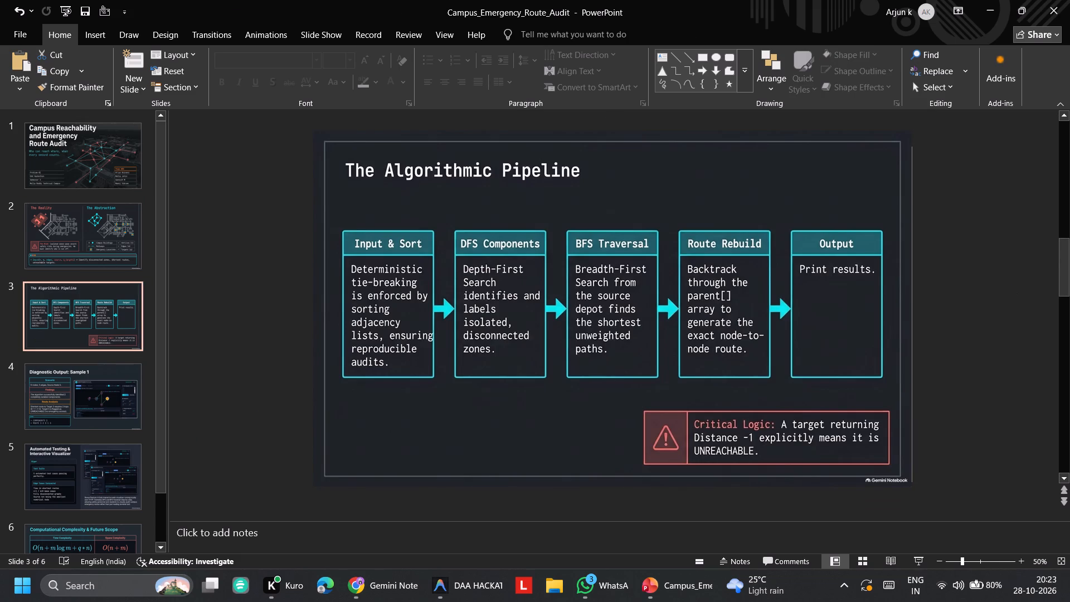
On slide 4, Diagnostic Output: Sample 1, pull the full-slide picture's right edge slightly beyond the slide's right border.
click(139, 407)
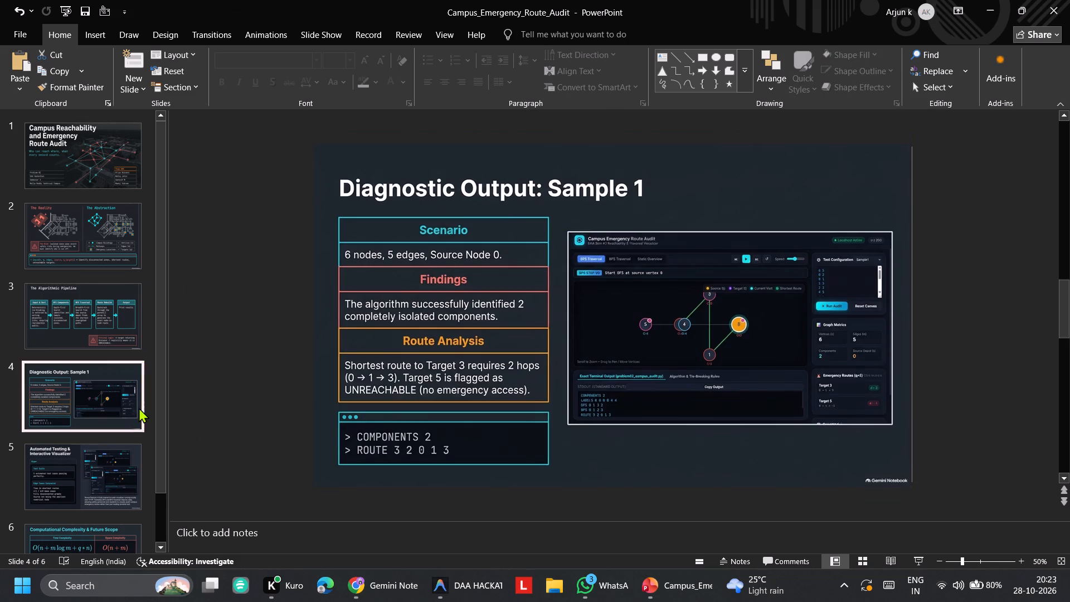
click(884, 244)
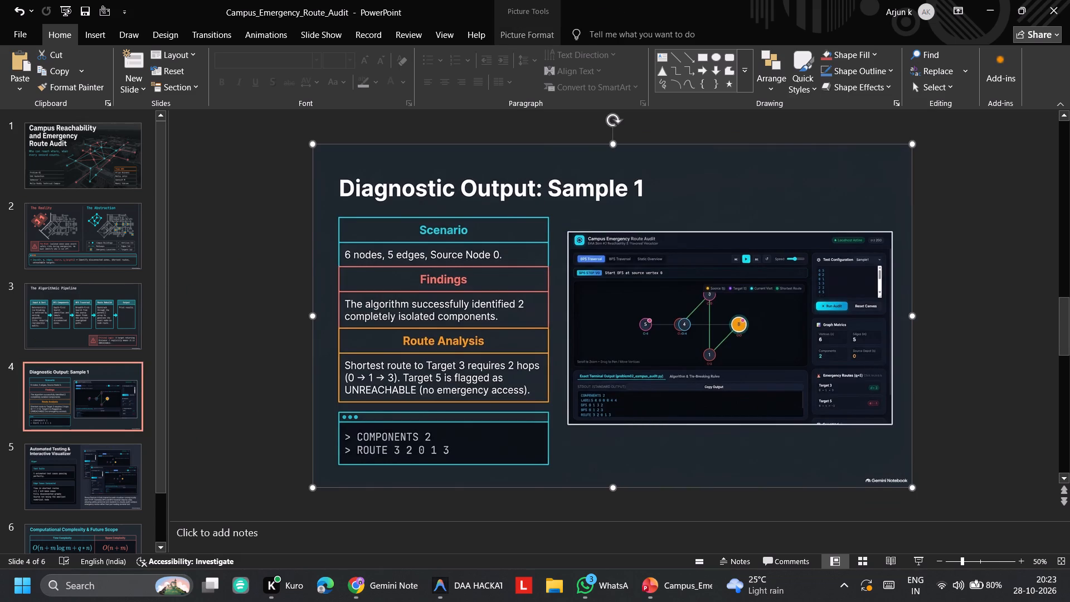
click(913, 315)
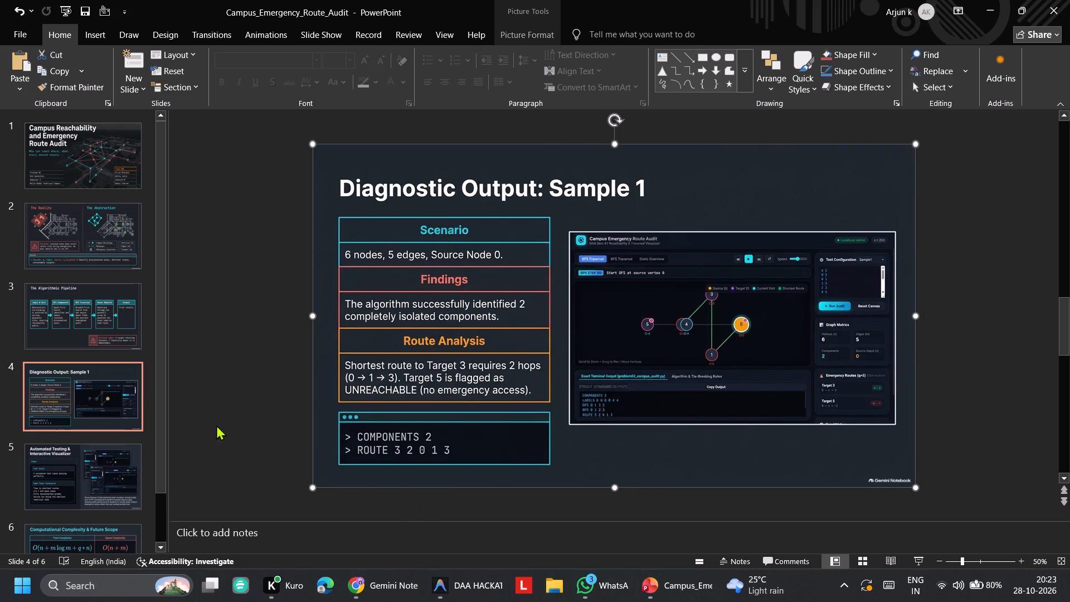
On slide 5, Automated Testing & Interactive Visualizer, pull the picture's bottom-left corner outward to cover the left and lower slide borders.
click(79, 478)
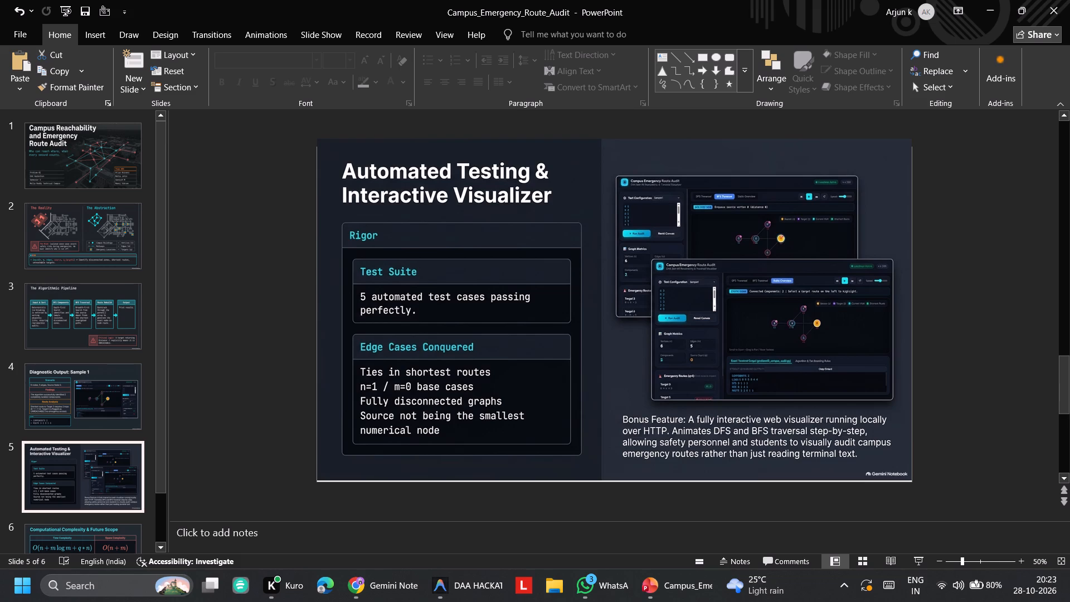
click(335, 300)
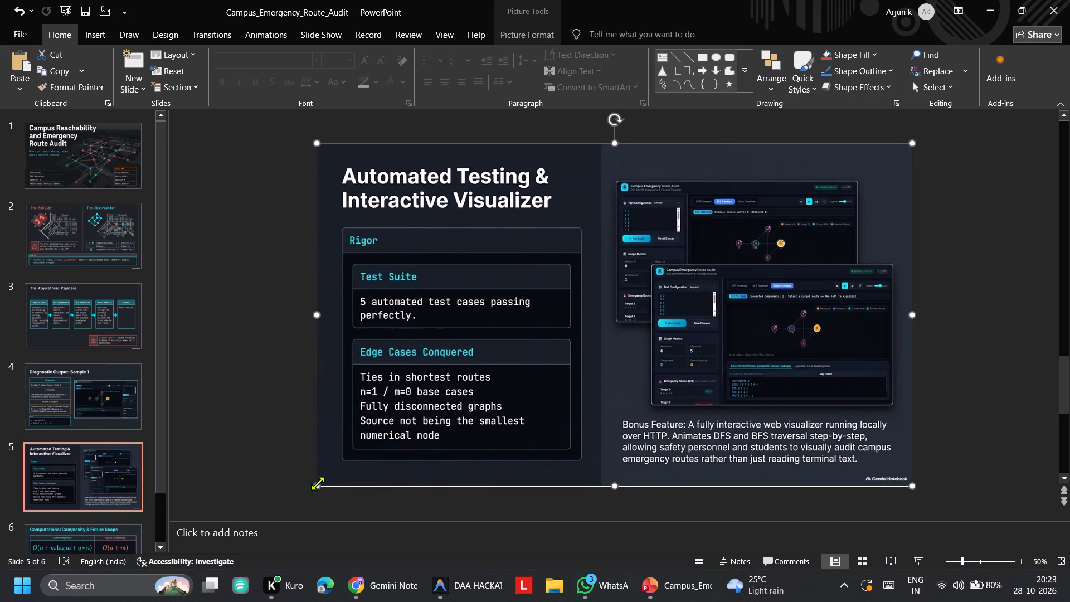
drag(317, 484, 317, 487)
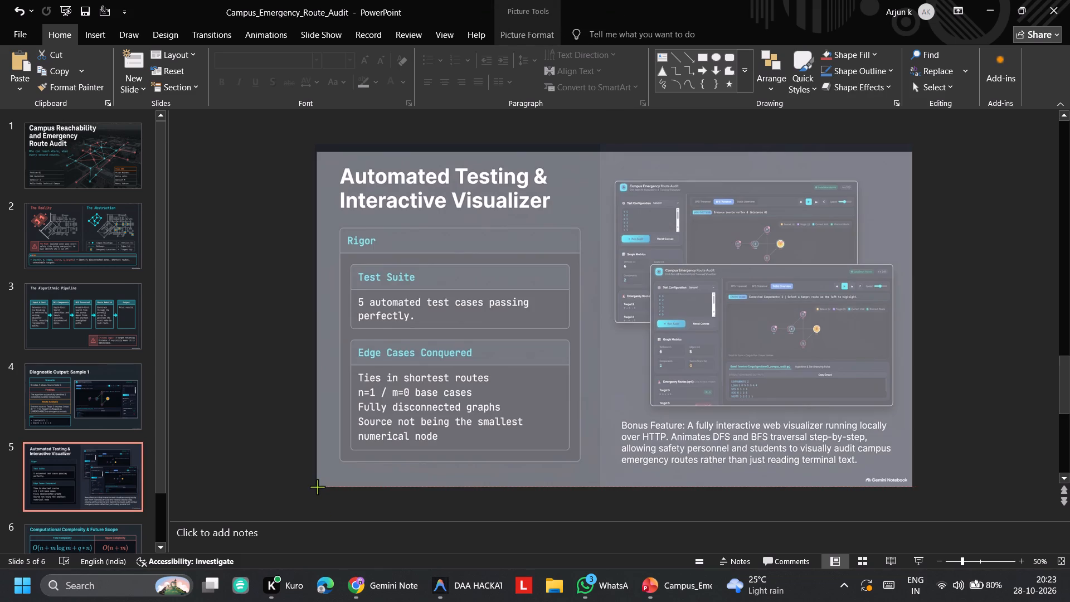
drag(317, 487, 317, 490)
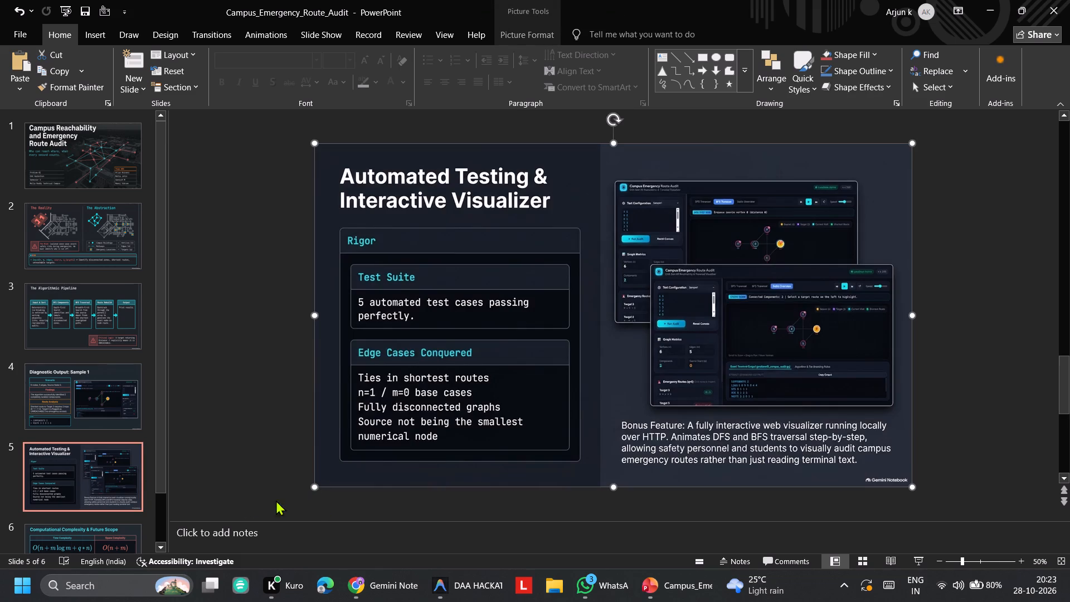
On slide 6, Computational Complexity & Future Scope, pull the picture's bottom-left corner outward to cover the left and lower slide borders.
ctrl+scroll(54, 404, up, 1)
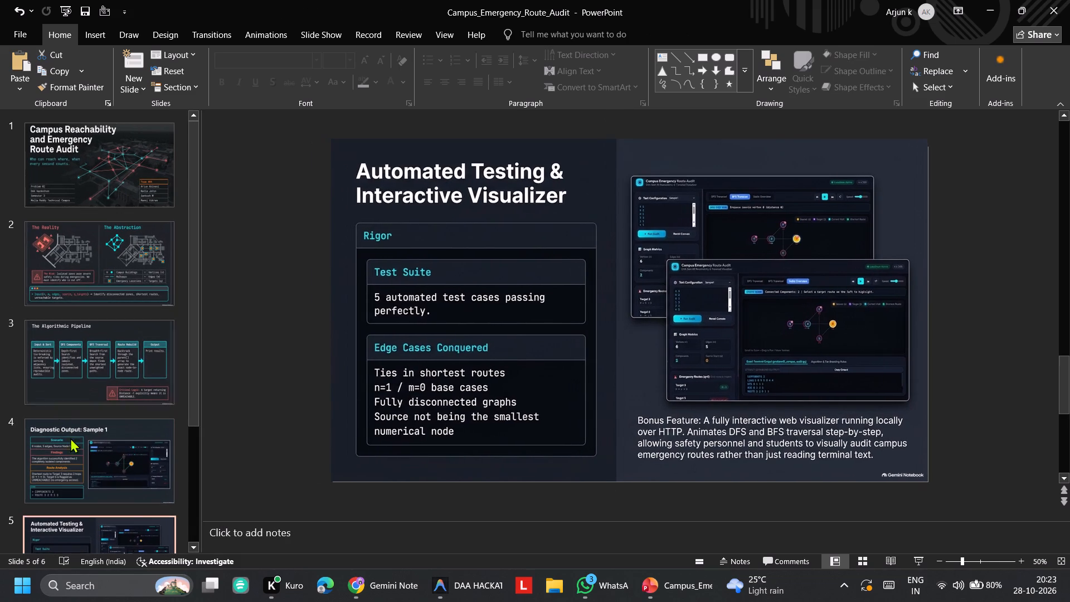
scroll(75, 441, down, 2)
click(119, 523)
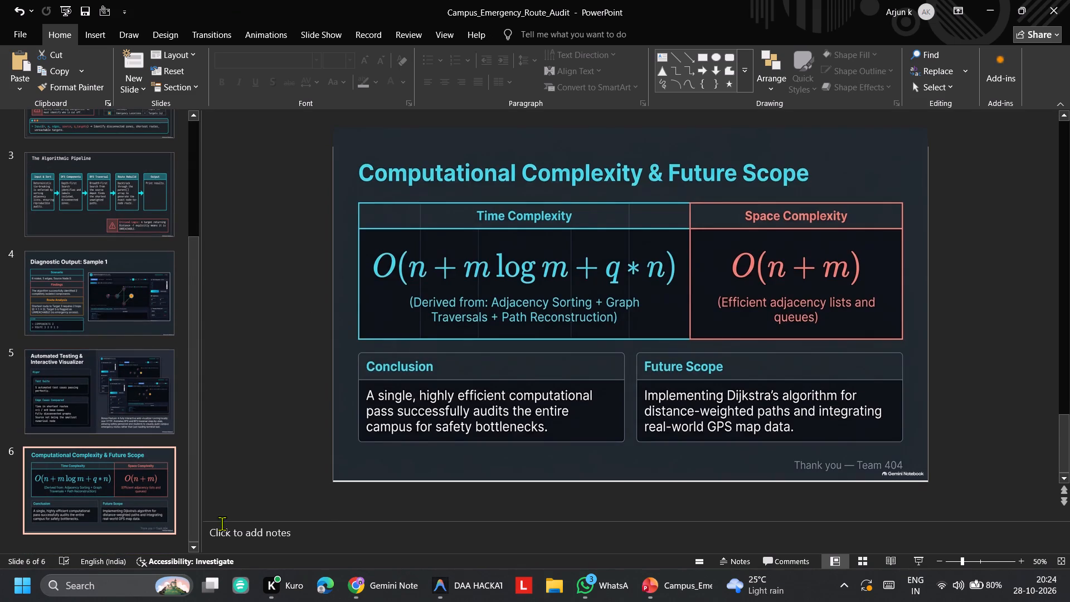
click(358, 467)
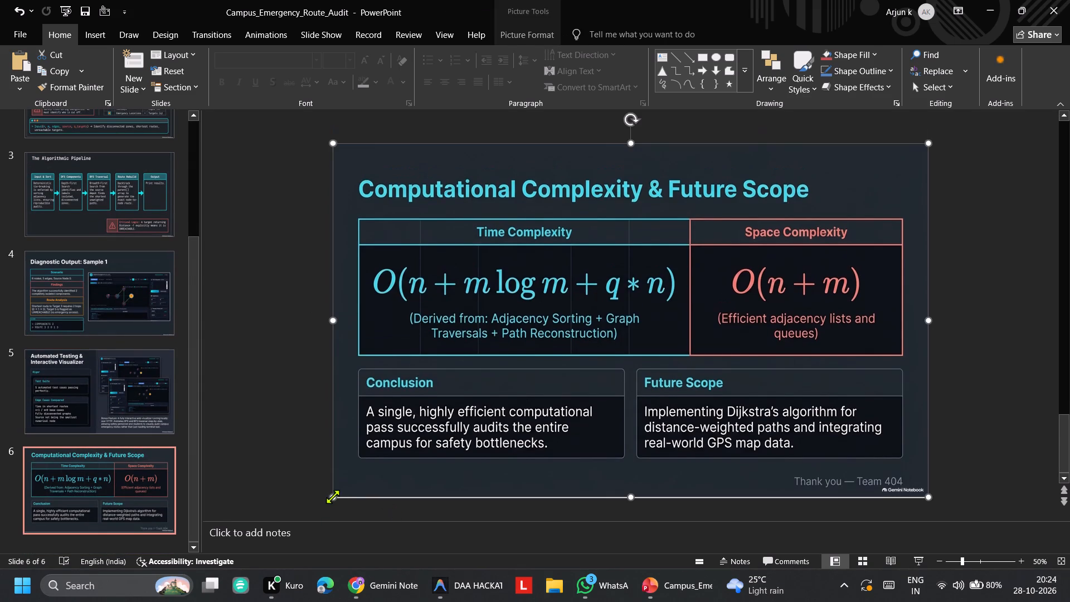
drag(333, 497, 336, 501)
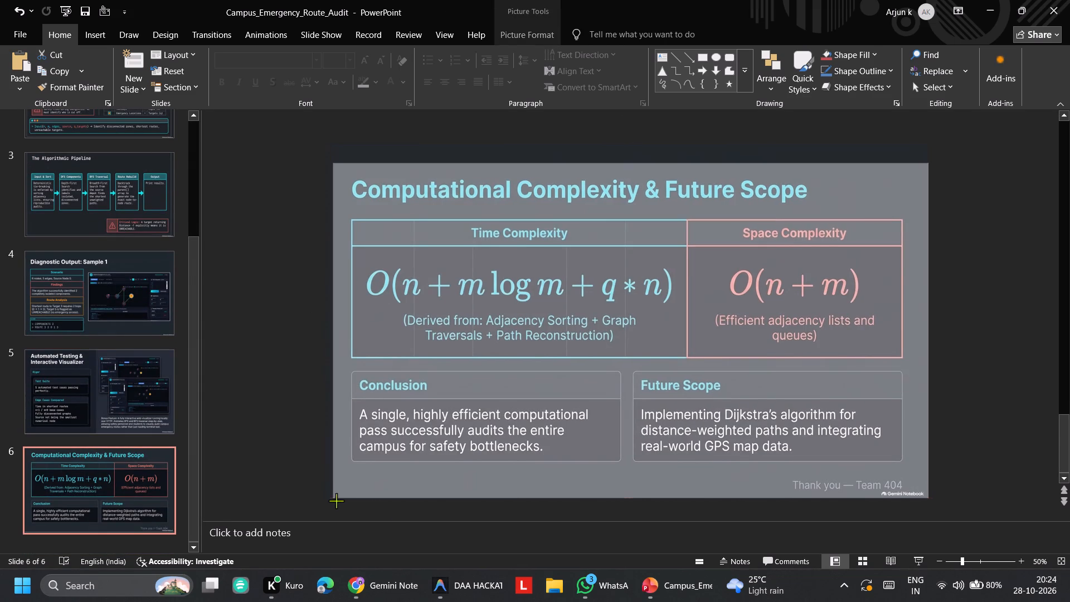
drag(336, 501, 338, 499)
click(255, 441)
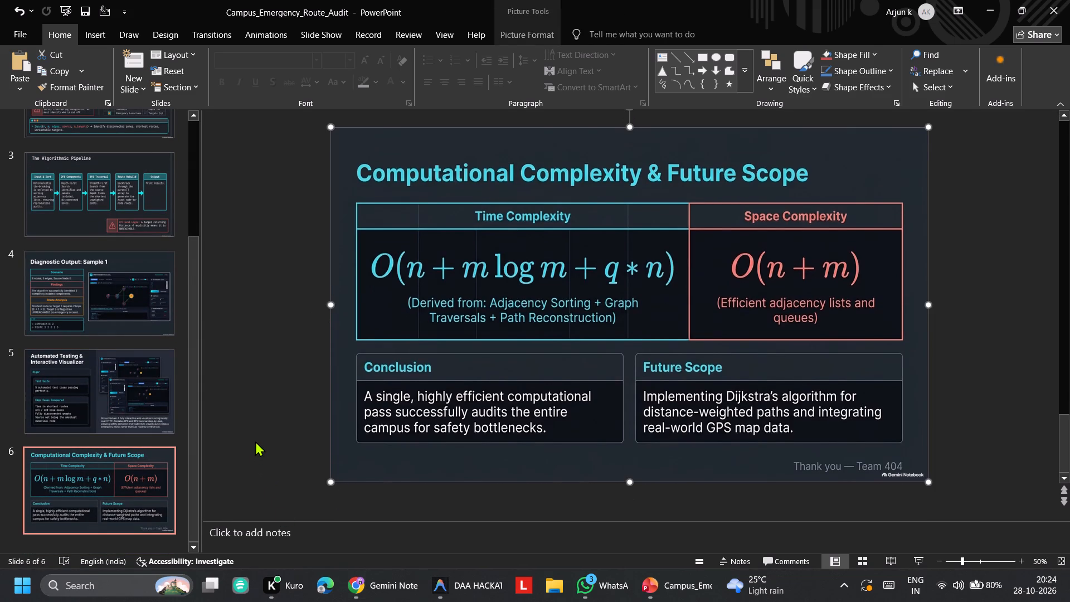
Return to the title slide and pull its full-slide picture's right edge slightly beyond the slide's right border.
scroll(119, 167, up, 5)
double_click(119, 167)
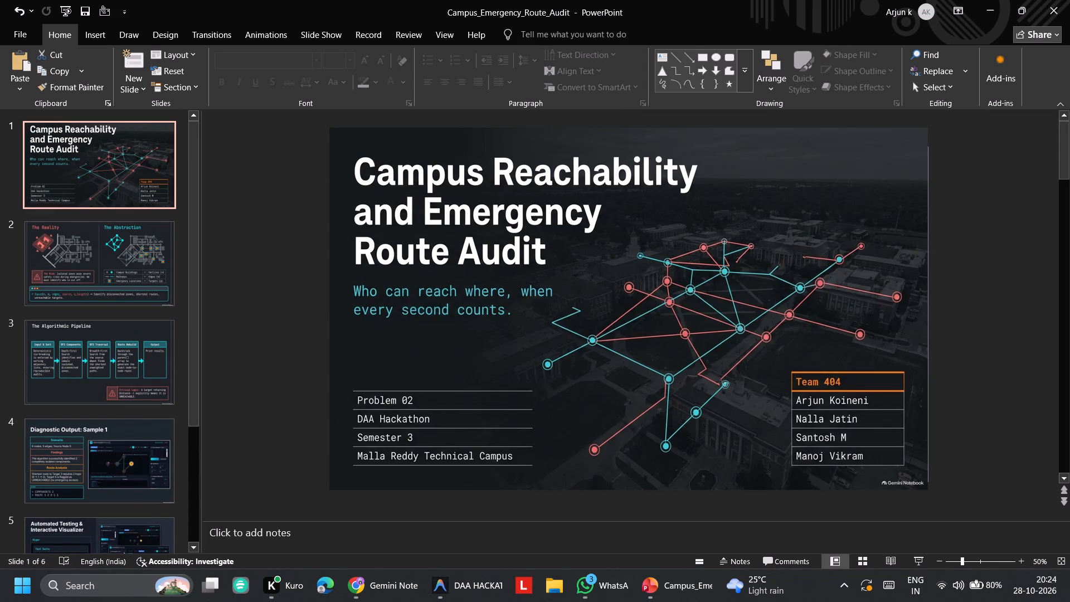
click(921, 314)
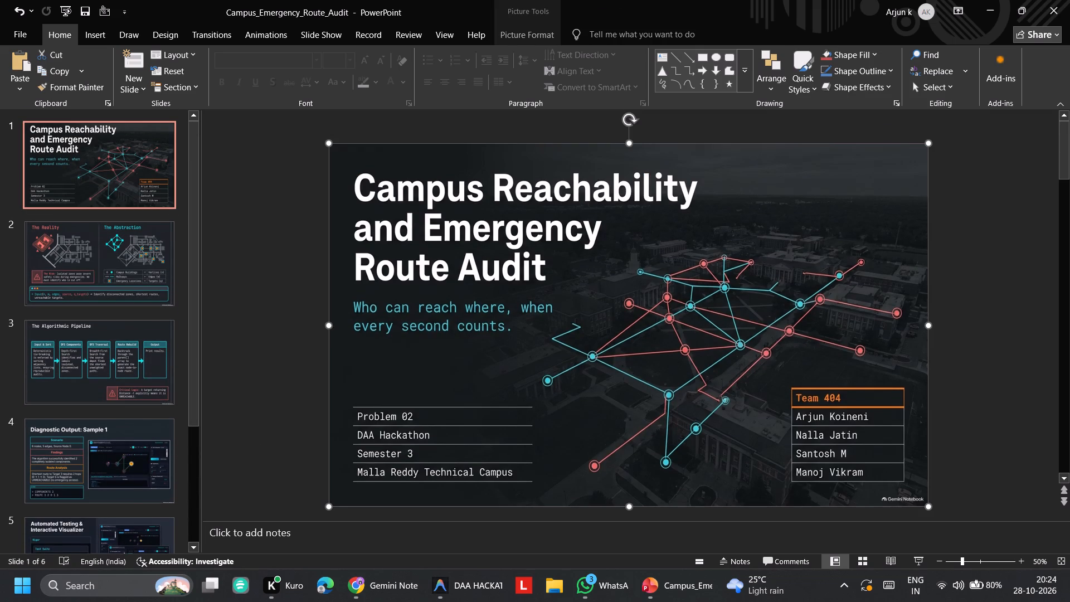
click(930, 323)
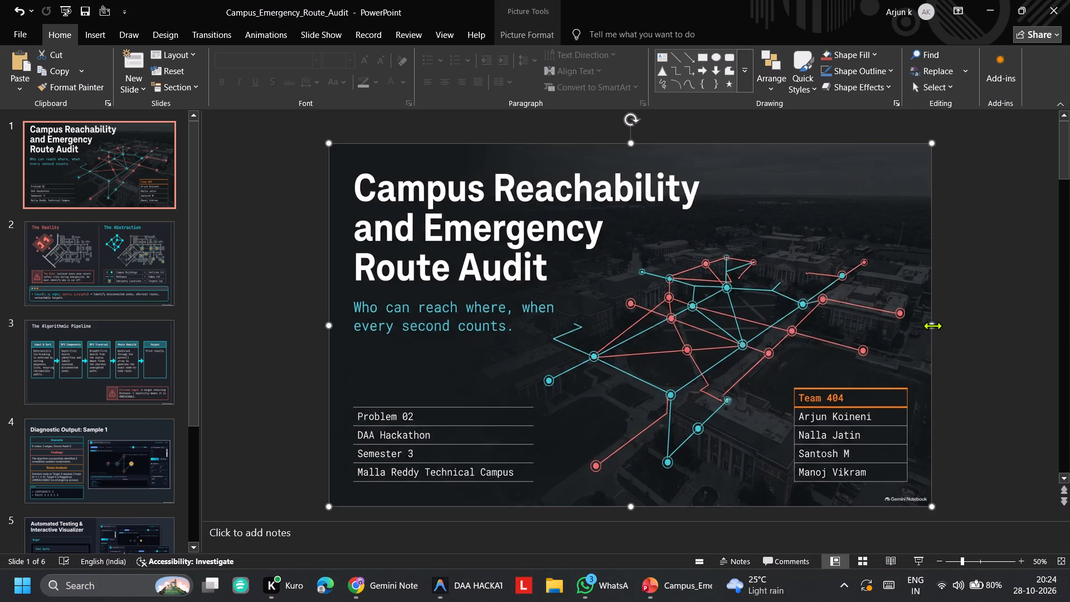
On slide 2, The Reality / The Abstraction, pull the full-slide picture's right edge slightly beyond the slide's right border.
click(994, 342)
key(Down)
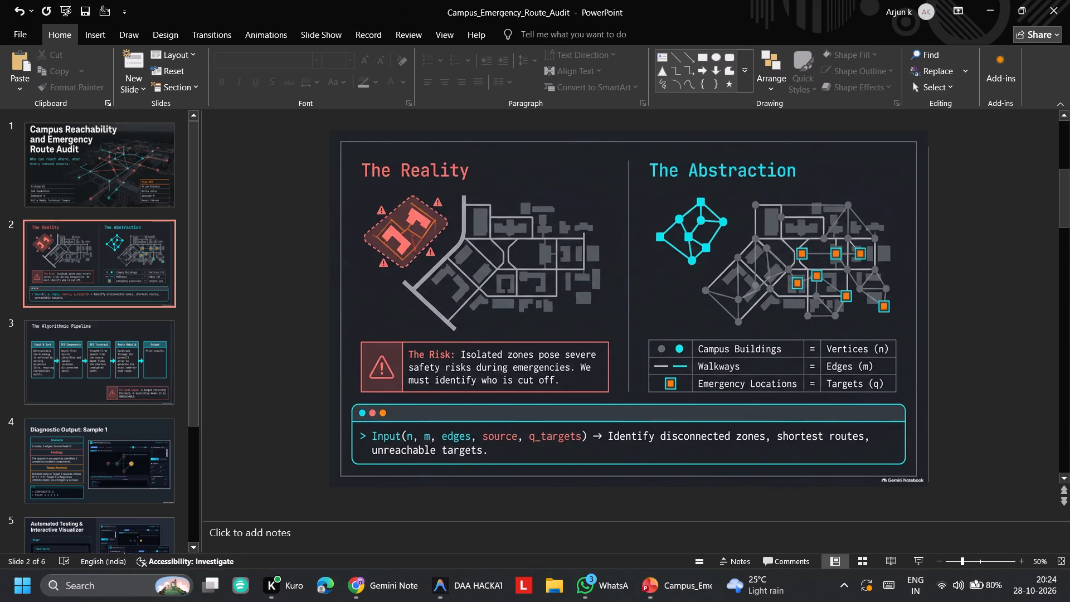
click(912, 365)
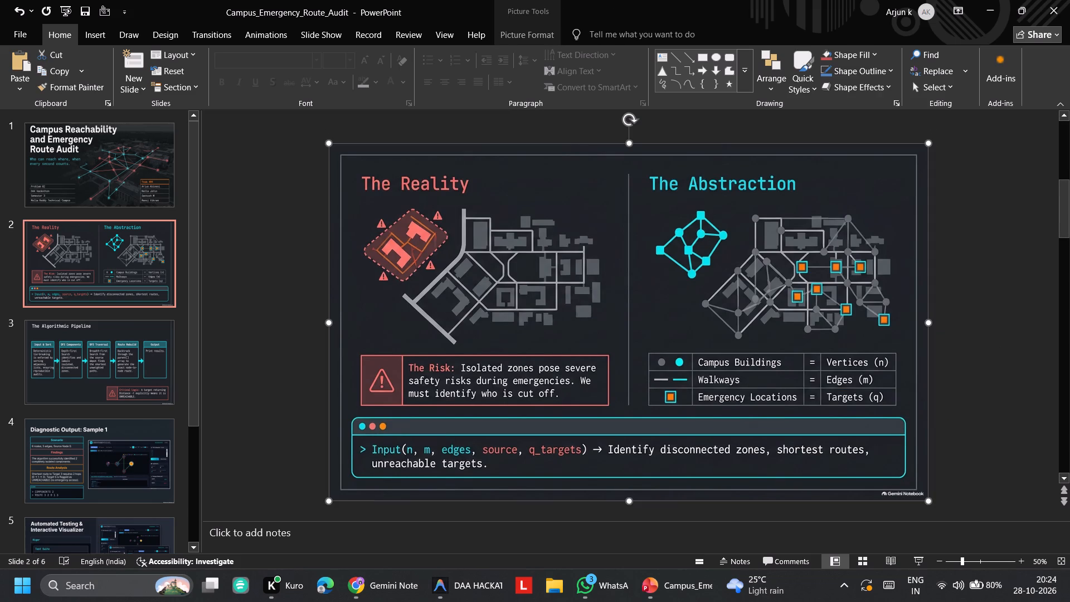
drag(926, 322, 934, 322)
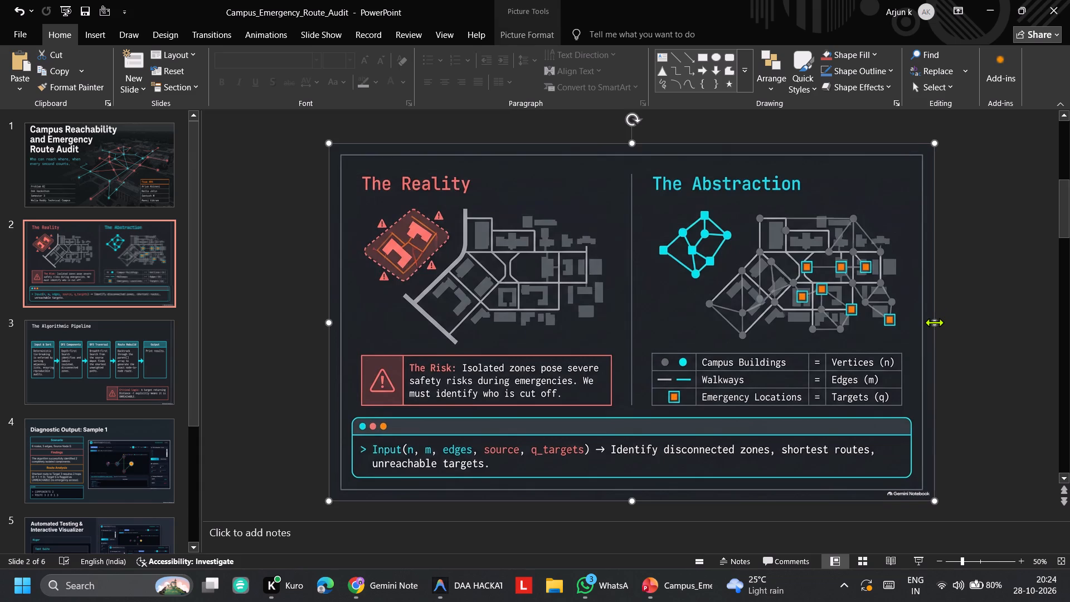
On slide 3, The Algorithmic Pipeline, pull the full-slide picture's right edge slightly beyond the slide's right border.
click(964, 270)
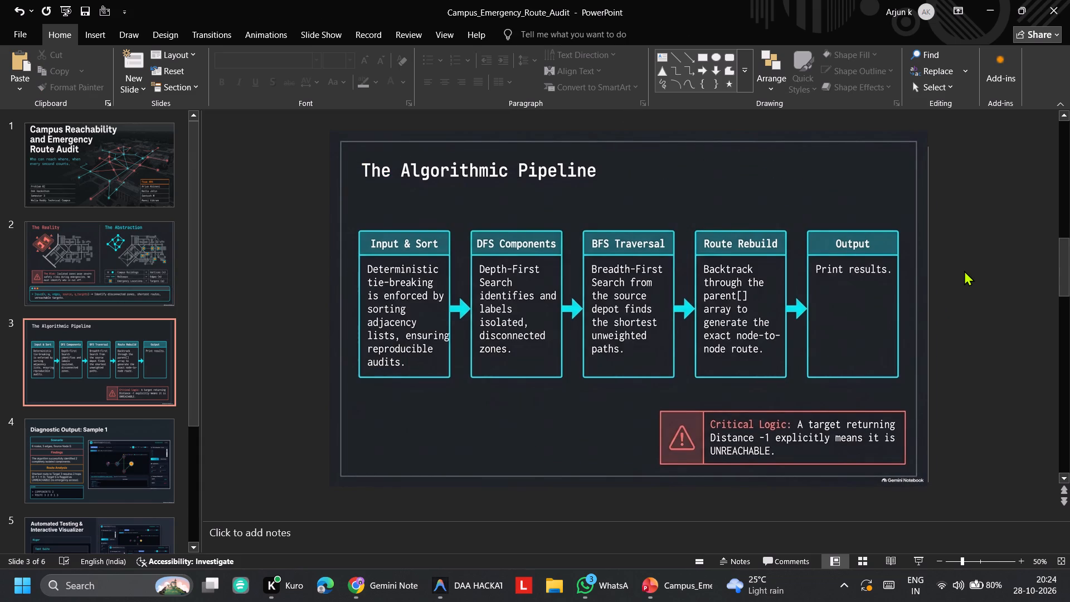
click(916, 302)
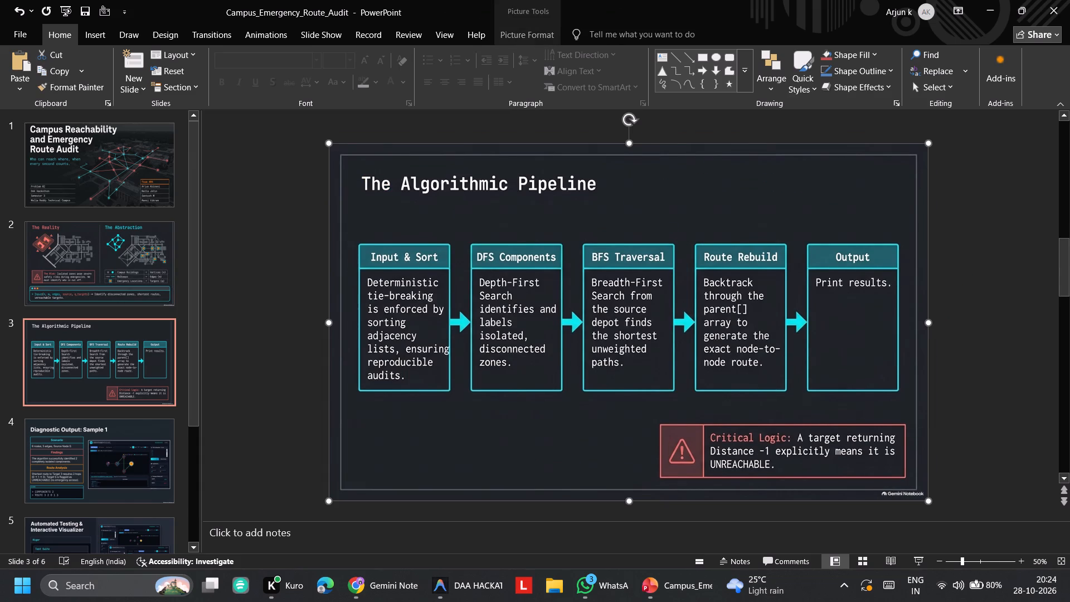
click(931, 323)
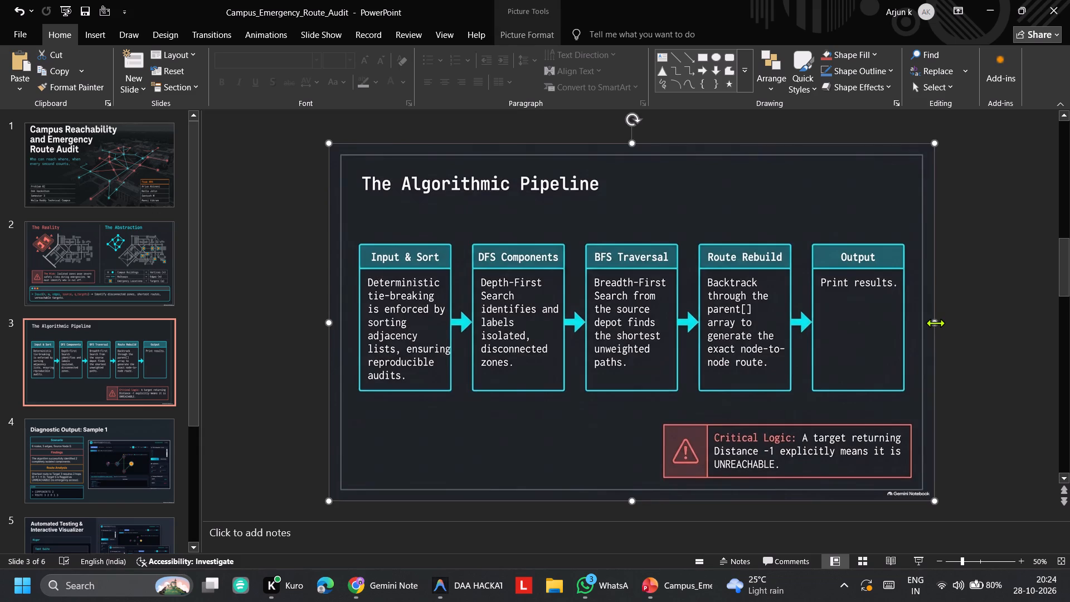
key(Down)
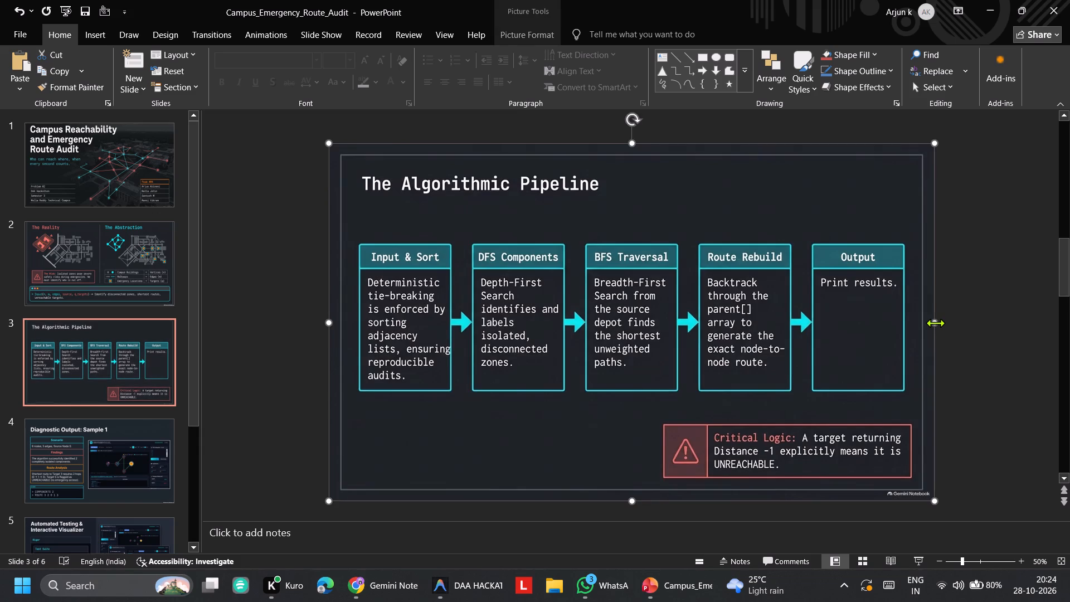
key(Down)
click(980, 330)
On slide 5, Automated Testing & Interactive Visualizer, pull the picture's bottom-right corner slightly outward past the slide's right and lower borders.
key(Down)
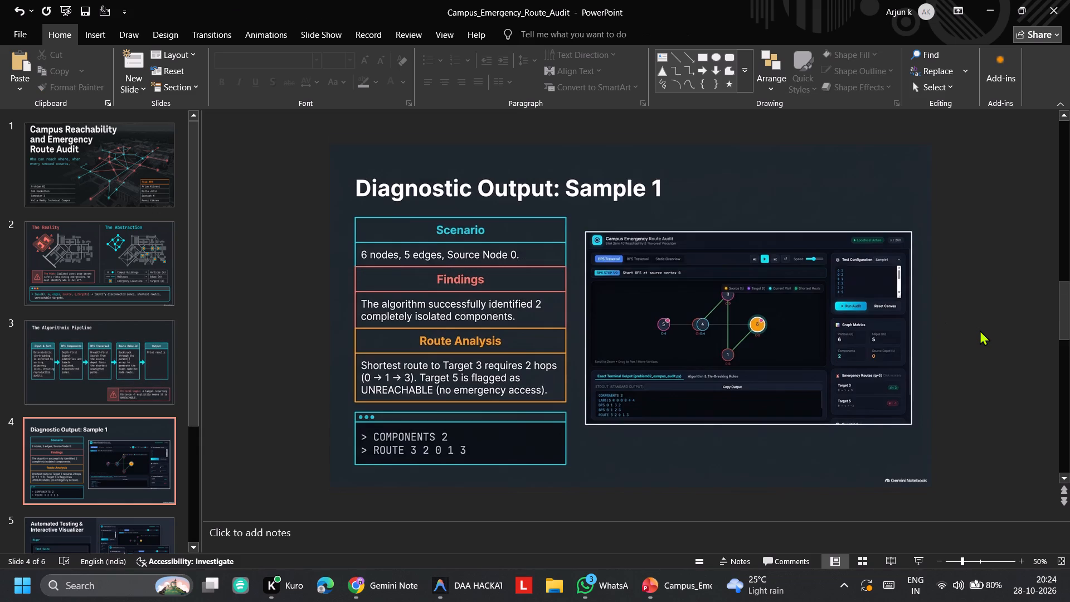
key(Down)
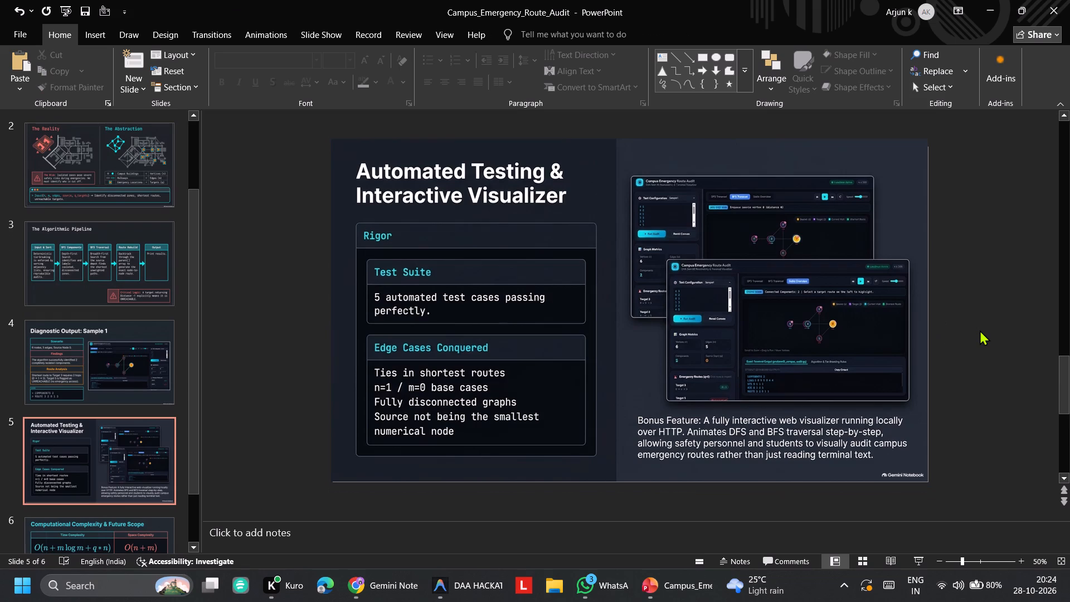
click(923, 405)
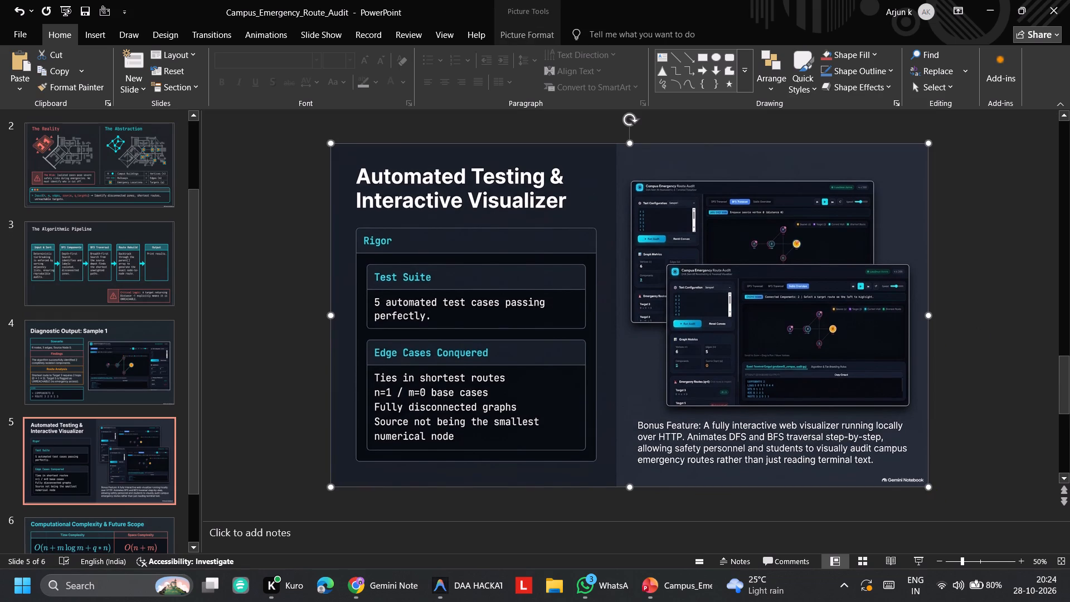
drag(929, 485, 934, 488)
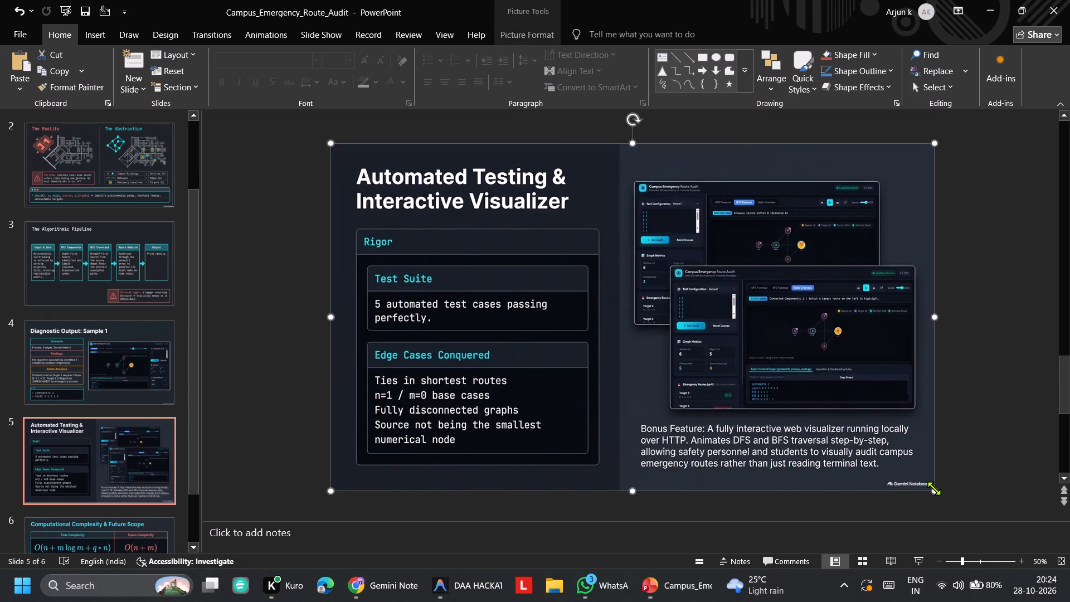
click(968, 400)
On slide 6, Computational Complexity & Future Scope, pull the picture's bottom-right corner slightly outward past the slide's right border.
key(Down)
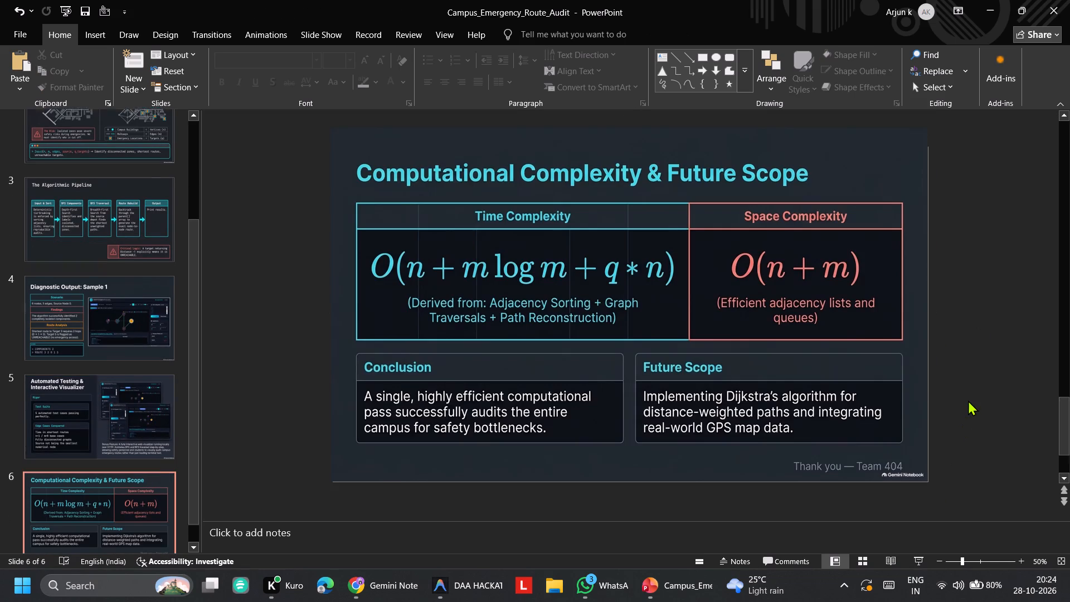
click(869, 436)
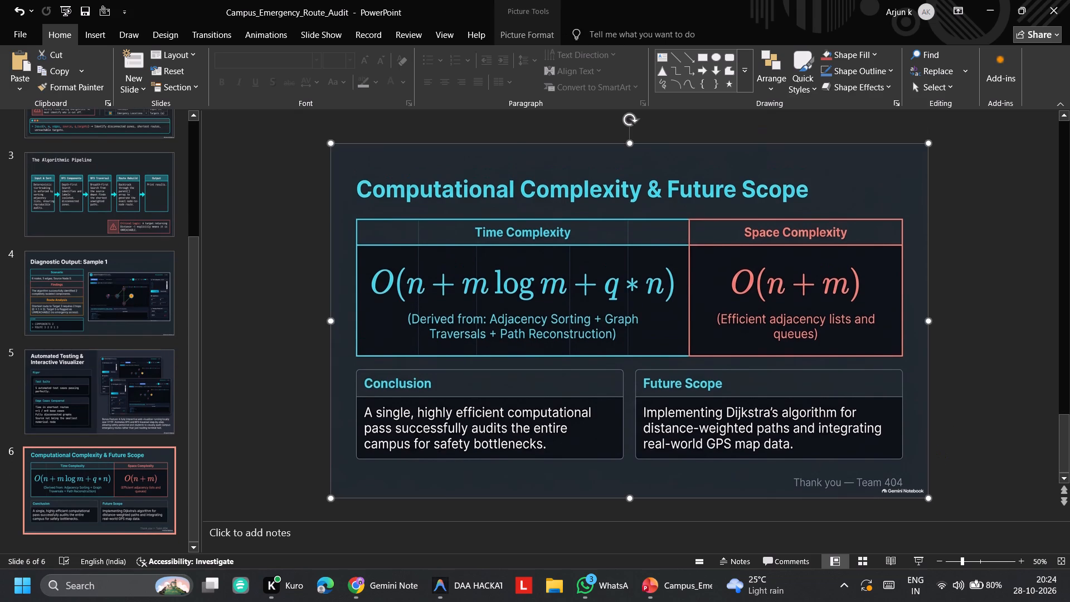
drag(929, 501, 934, 501)
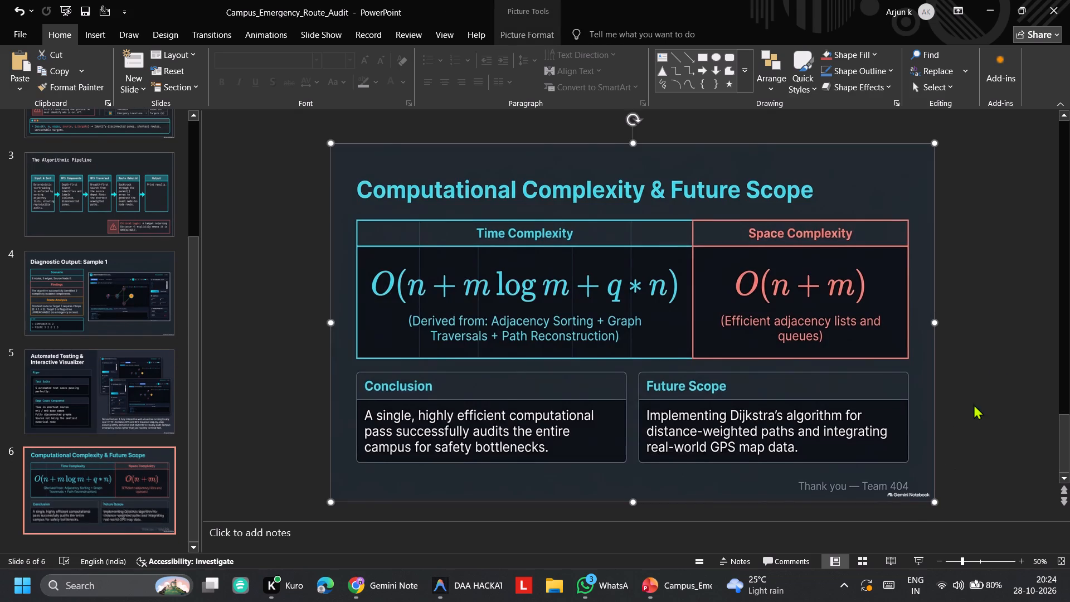
click(994, 360)
Review the slides between the title slide and Computational Complexity & Future Scope, checking how the full-slide pictures cover the slide borders.
key(Down)
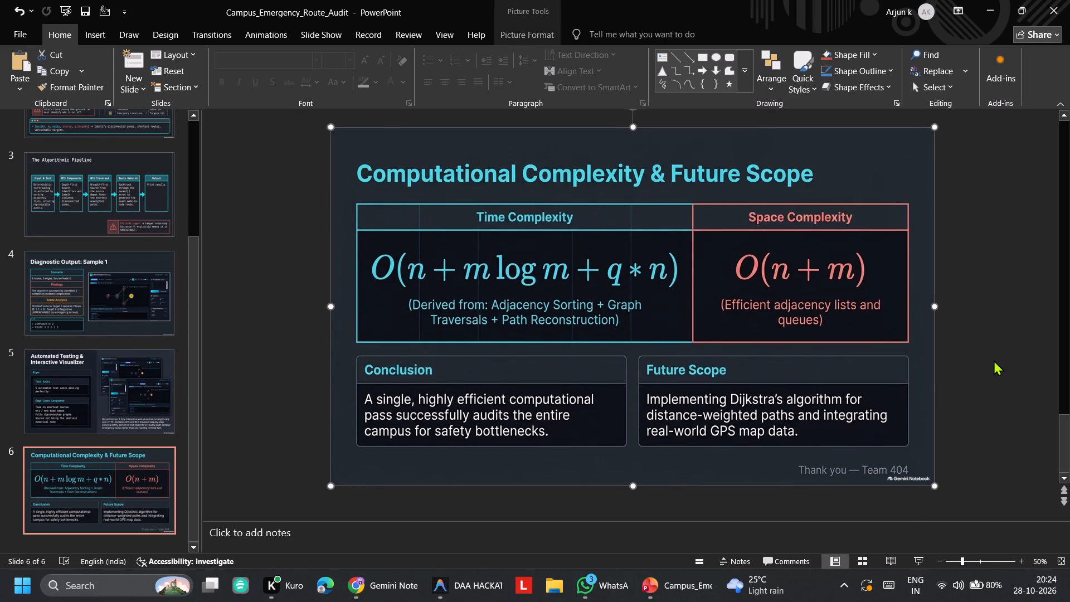
key(Down)
key(Up)
key(Down)
key(Up)
key(Up)
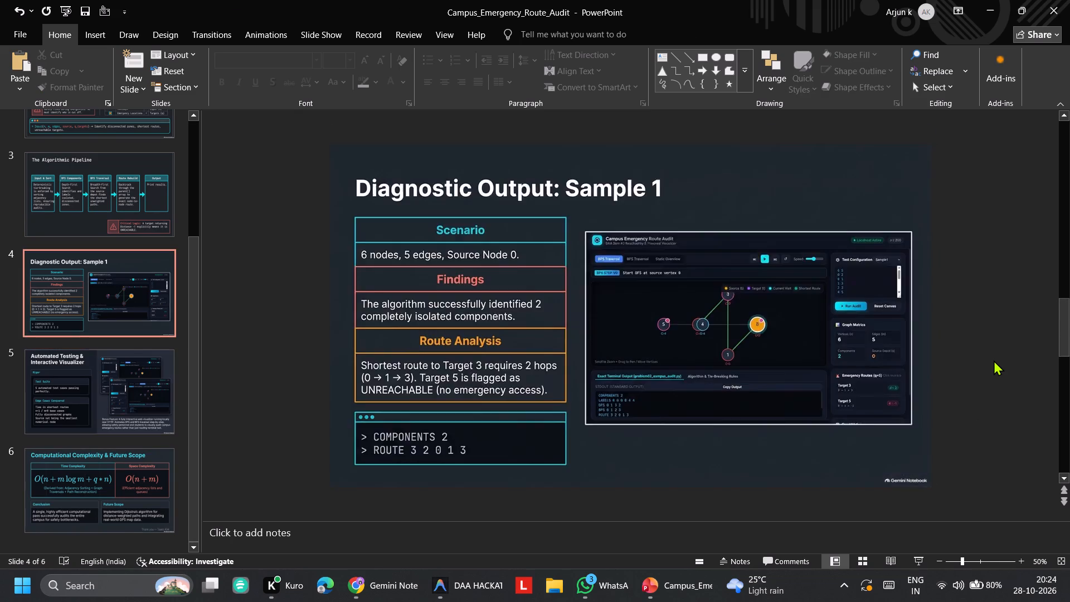
key(Up)
key(Up)
key(Up)
key(Up)
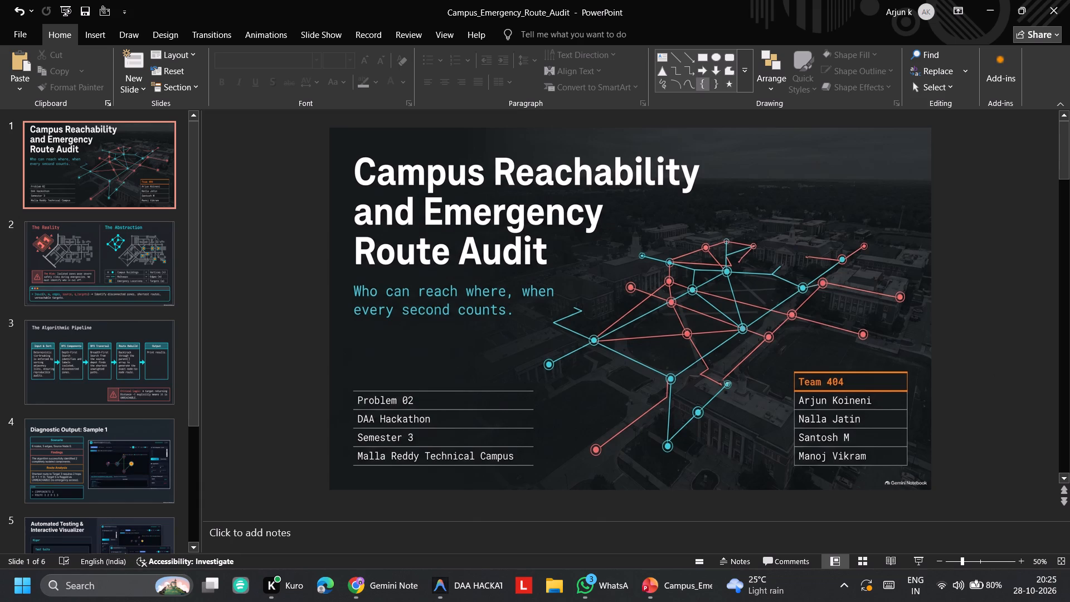
click(415, 407)
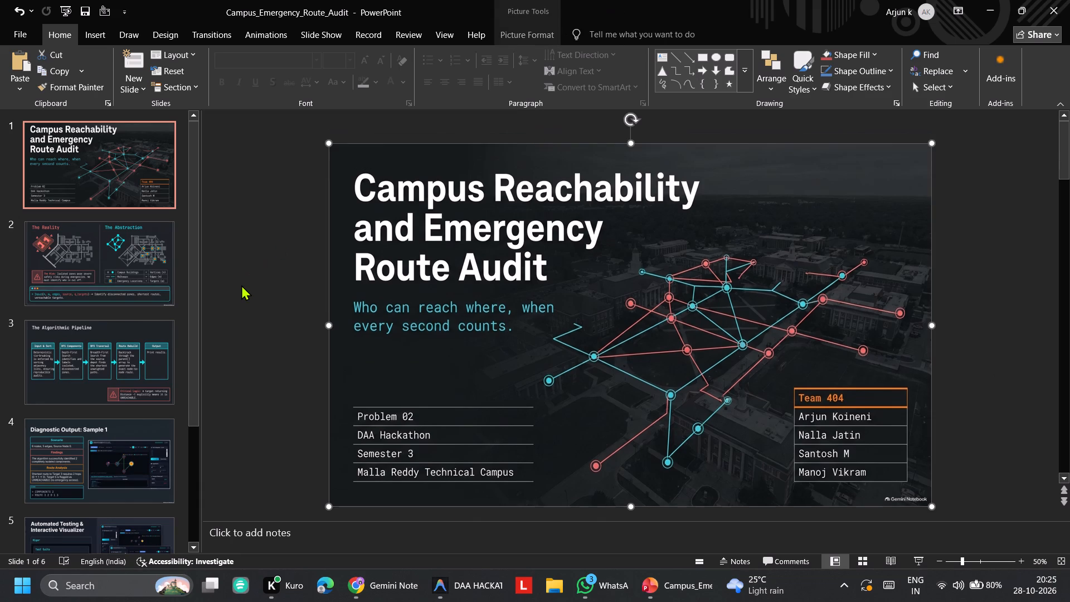
click(241, 285)
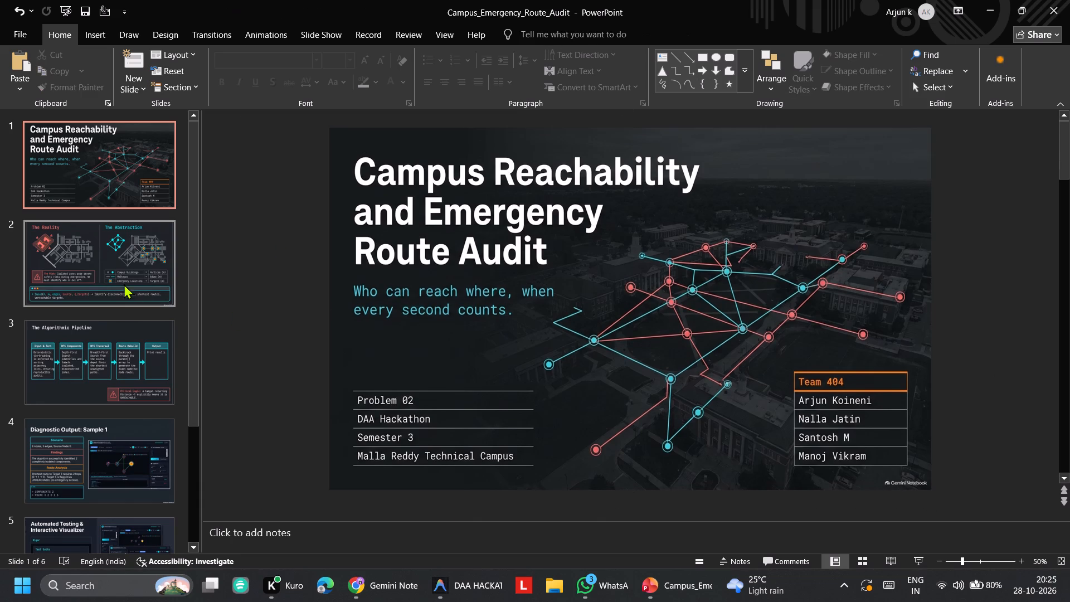
click(120, 280)
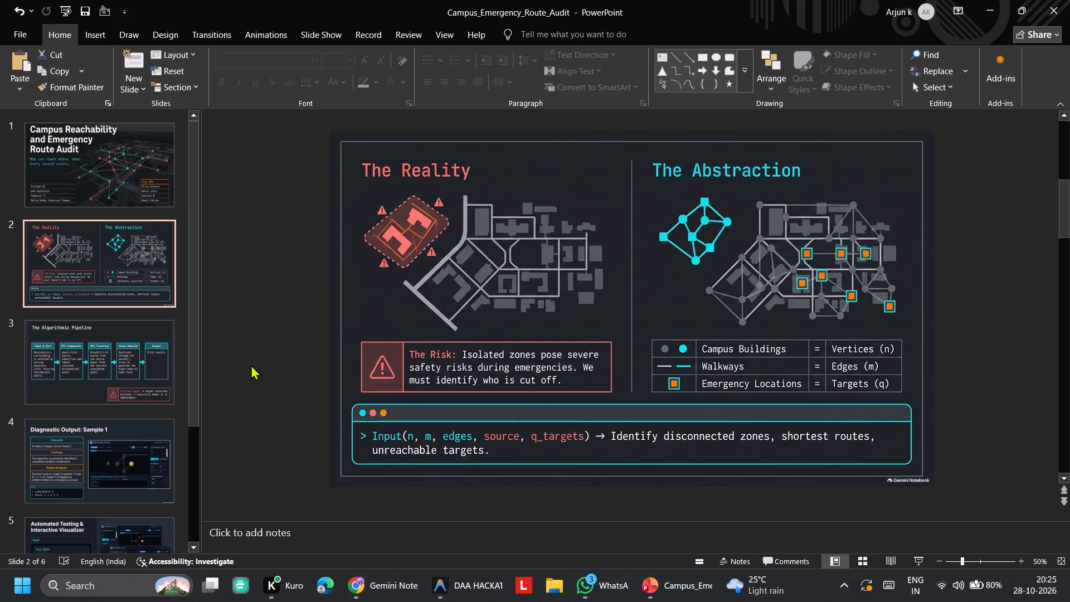
click(104, 351)
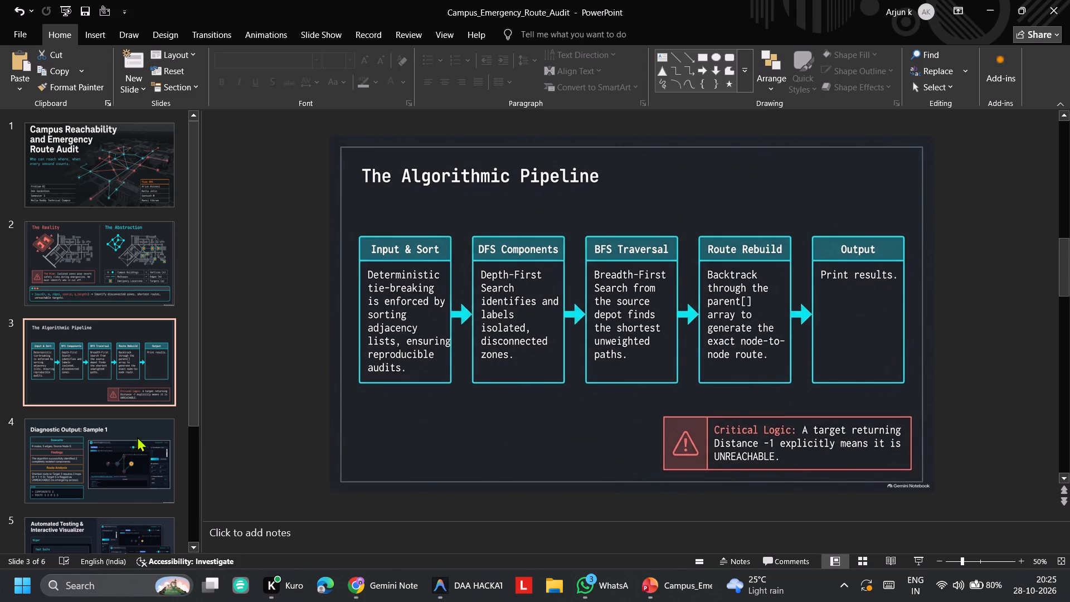
click(90, 530)
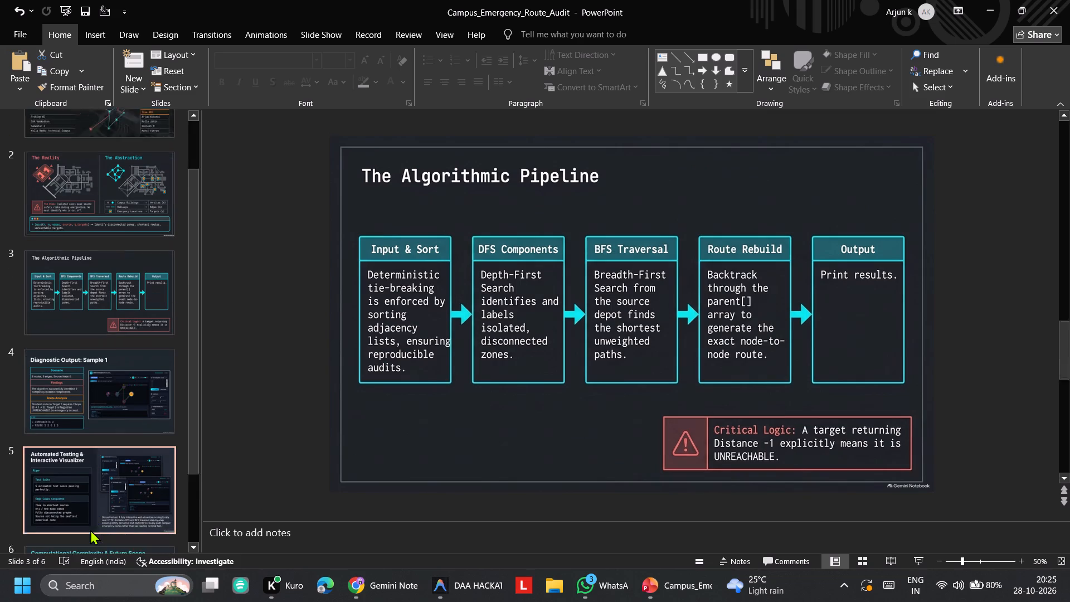
scroll(86, 365, down, 1)
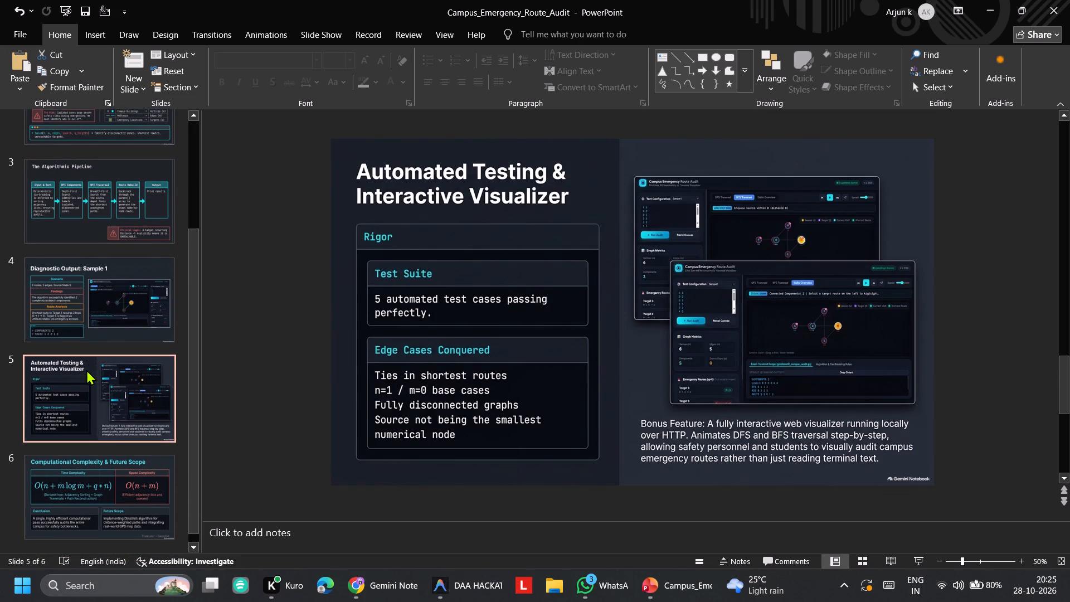
click(86, 458)
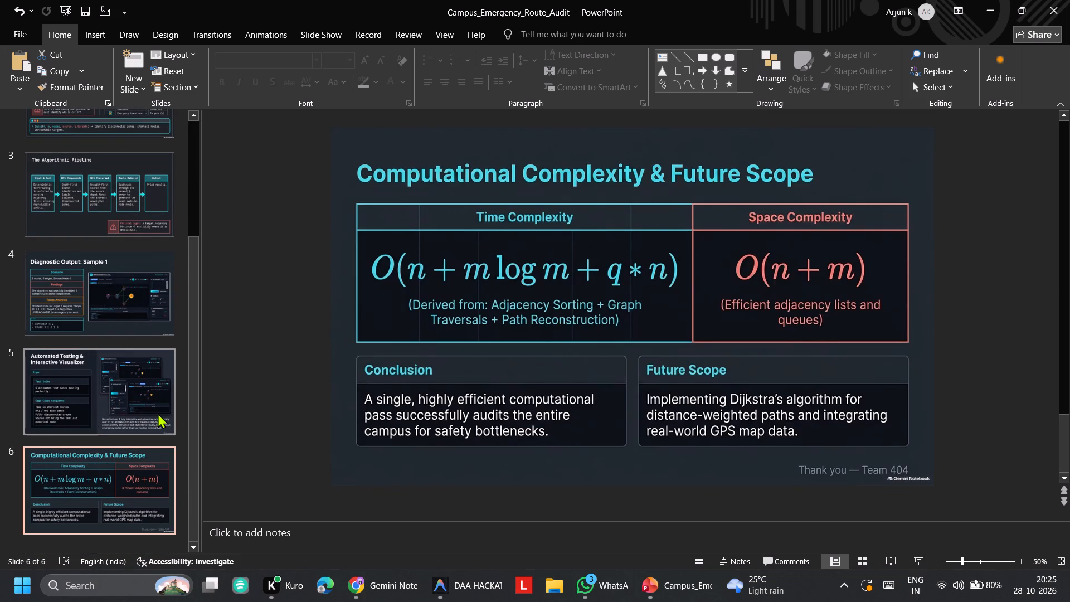
Add a new blank slide after slide 6, Computational Complexity & Future Scope, at the end of the presentation.
scroll(158, 413, down, 1)
right_click(97, 538)
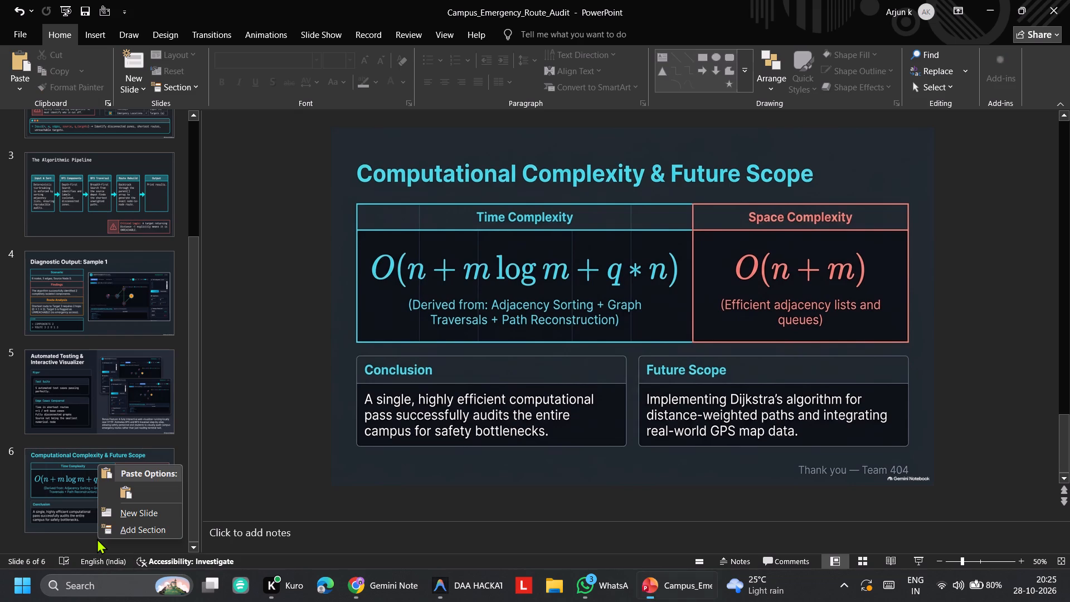
click(119, 513)
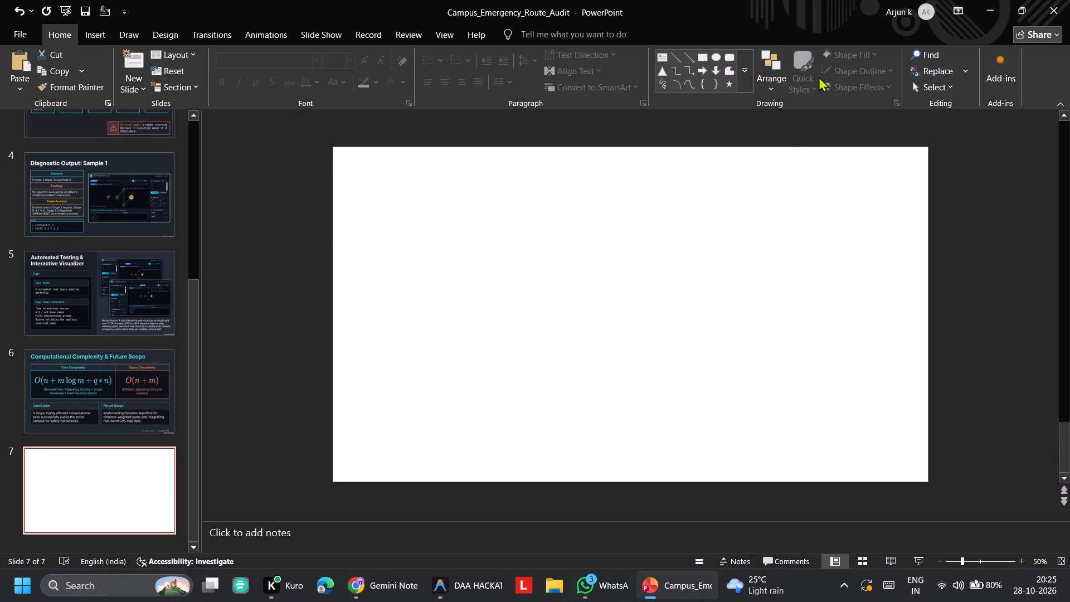
Open the available slide commands for the new blank slide 7.
right_click(796, 243)
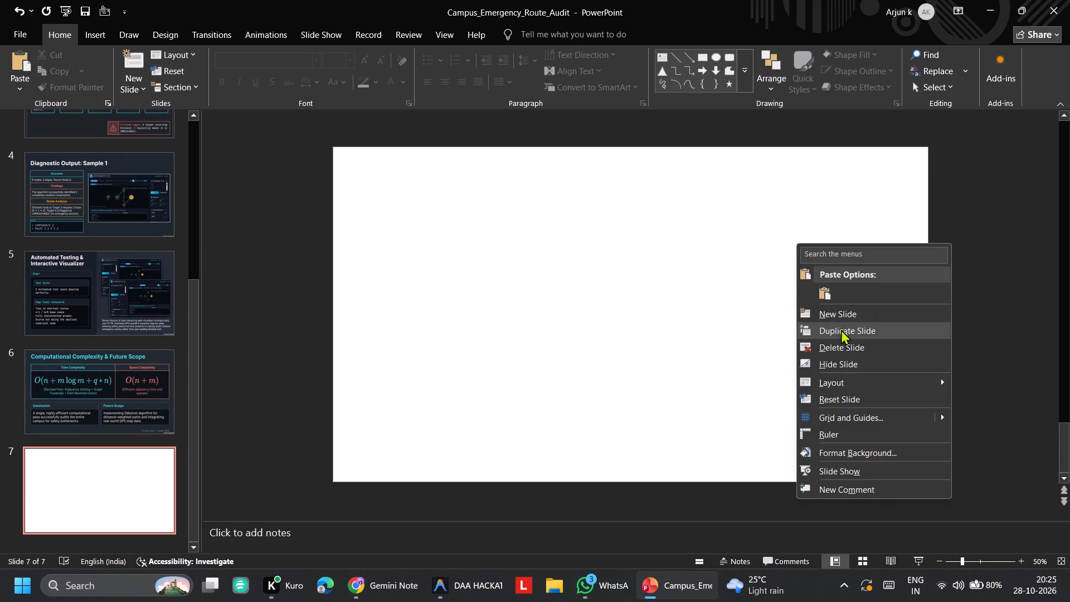
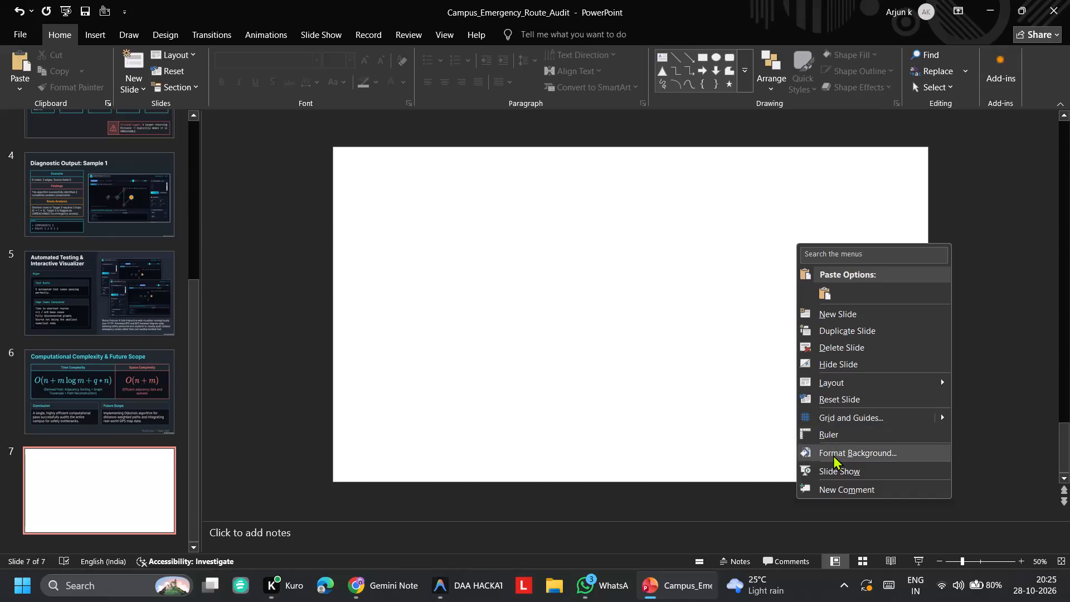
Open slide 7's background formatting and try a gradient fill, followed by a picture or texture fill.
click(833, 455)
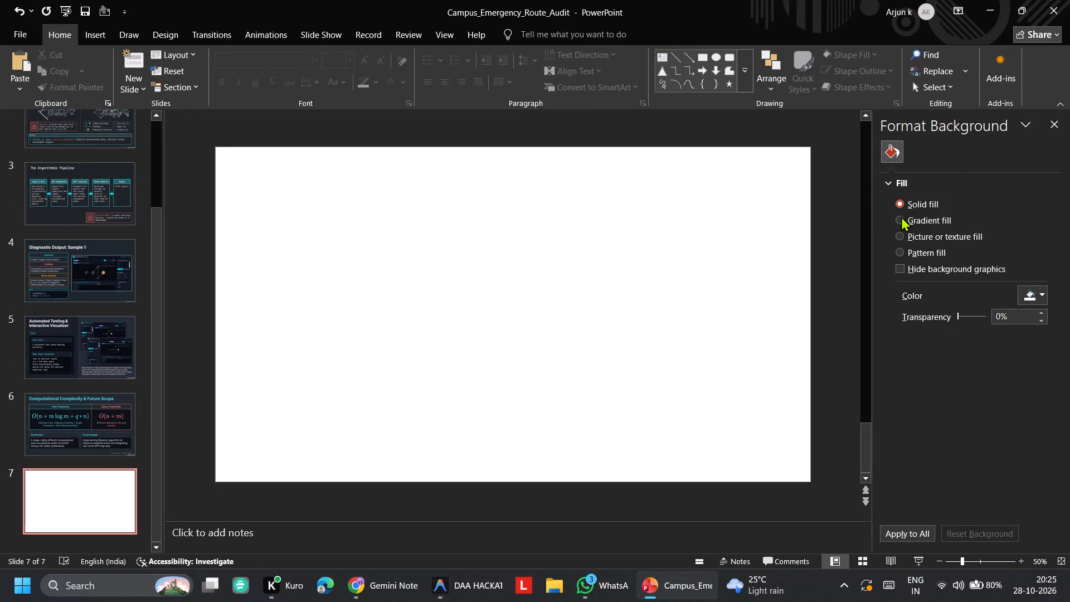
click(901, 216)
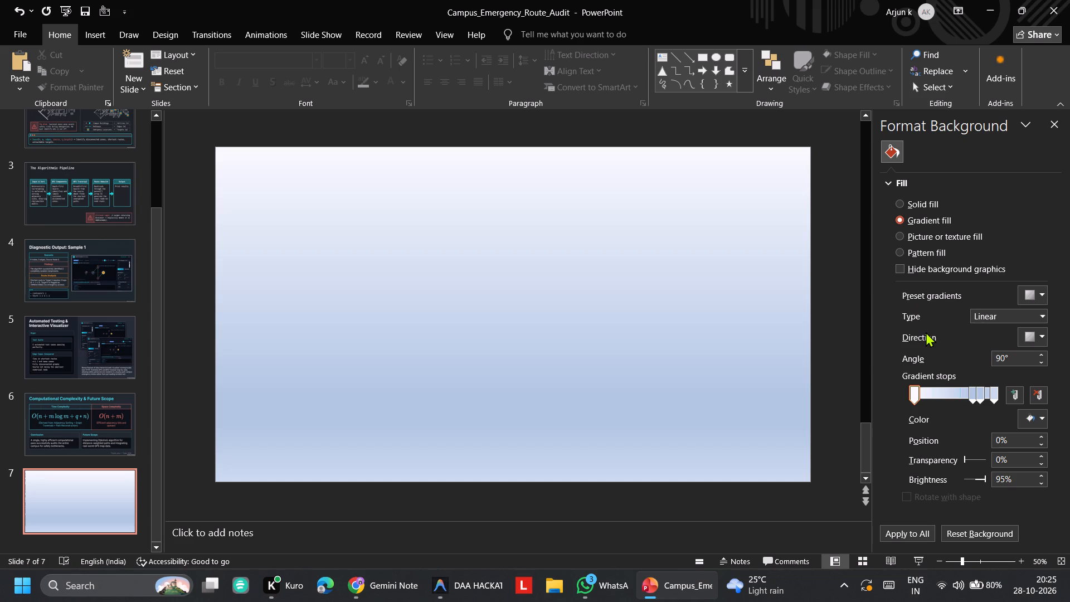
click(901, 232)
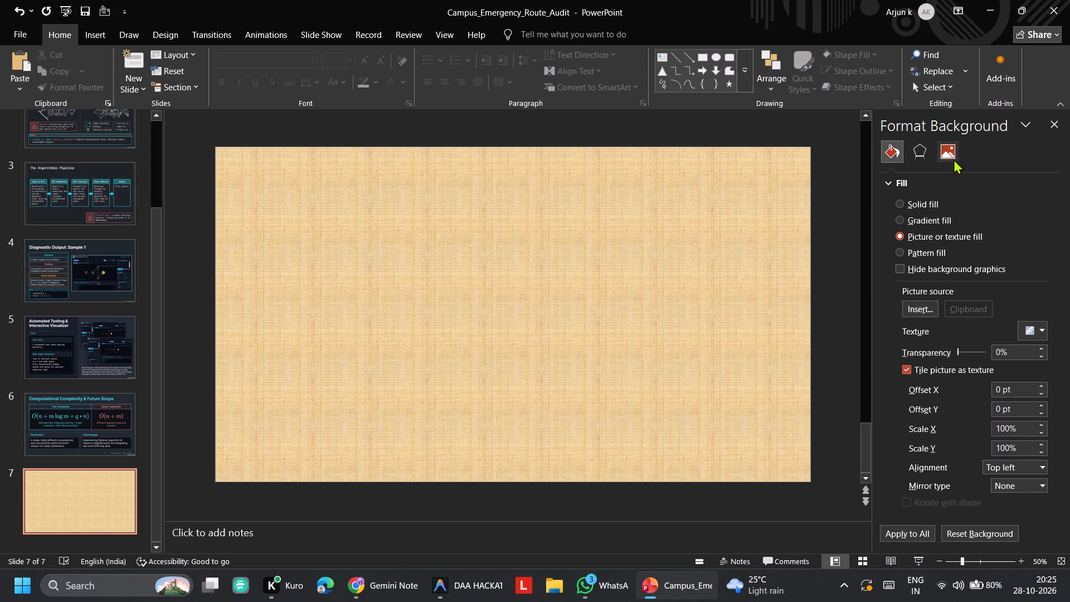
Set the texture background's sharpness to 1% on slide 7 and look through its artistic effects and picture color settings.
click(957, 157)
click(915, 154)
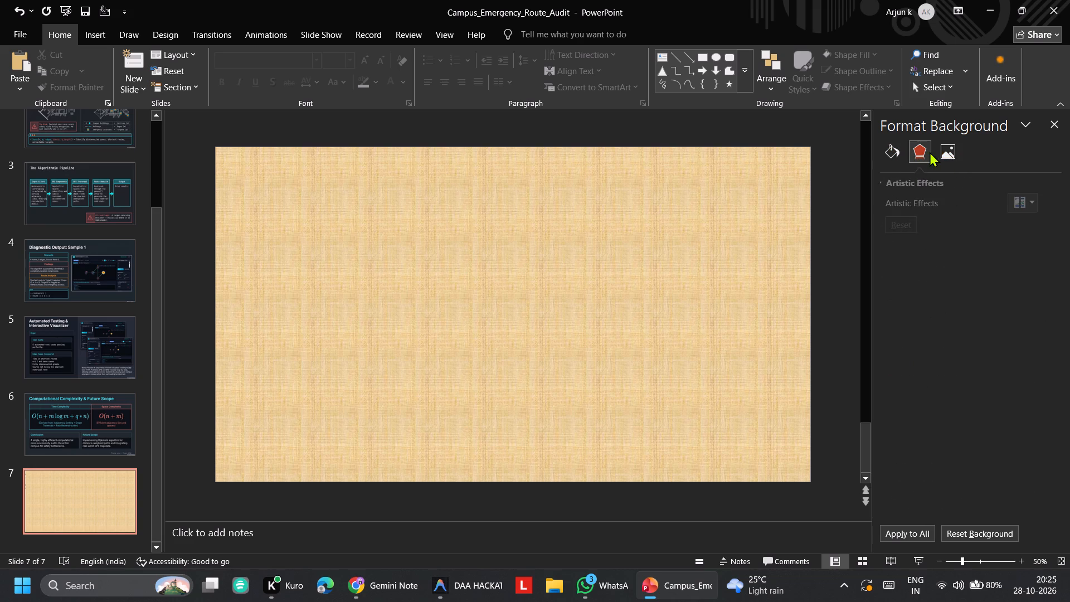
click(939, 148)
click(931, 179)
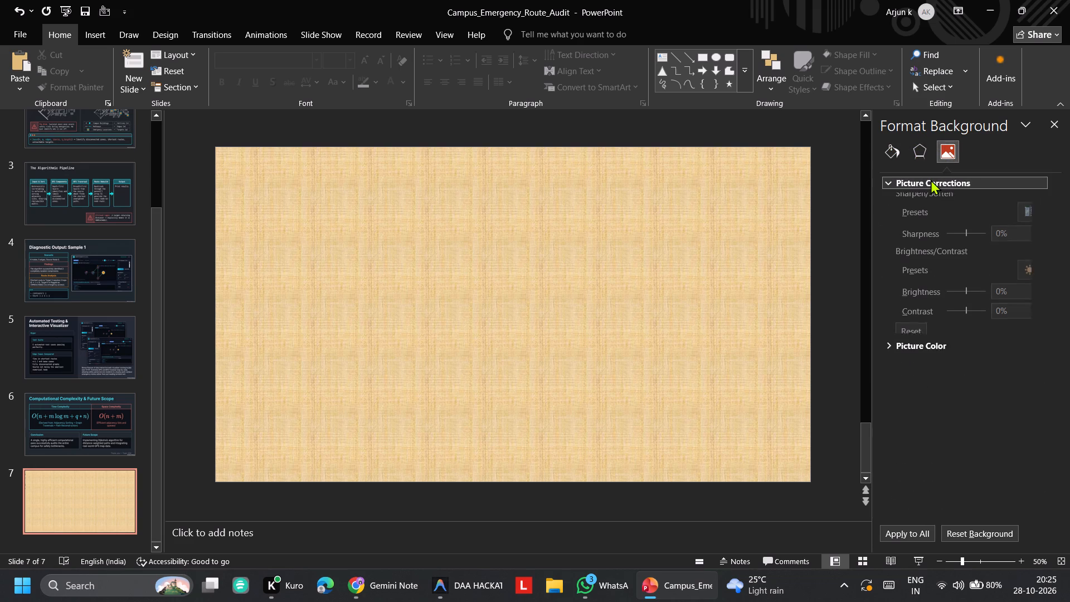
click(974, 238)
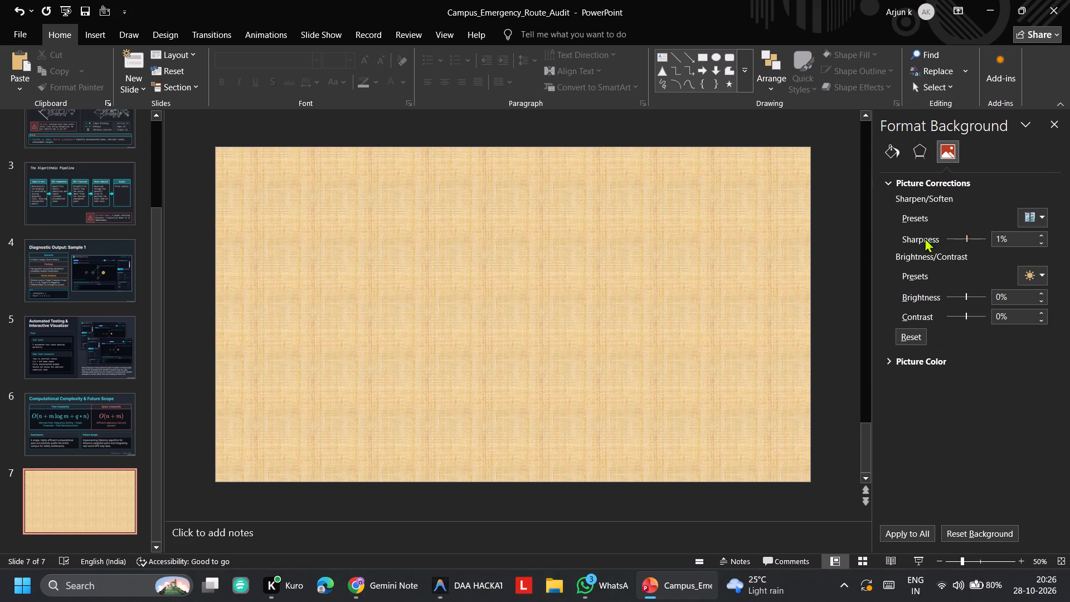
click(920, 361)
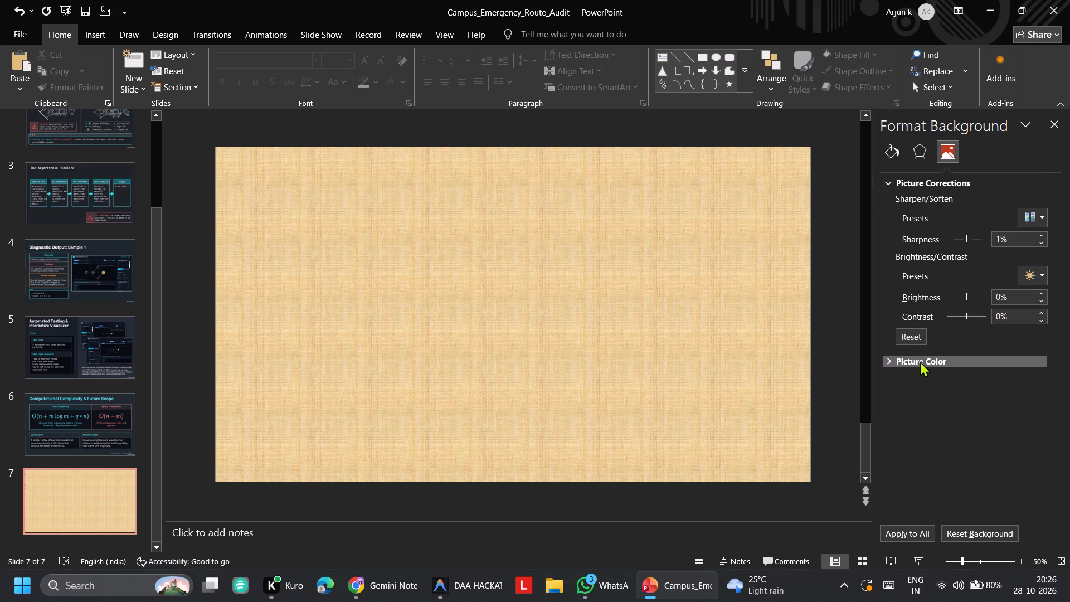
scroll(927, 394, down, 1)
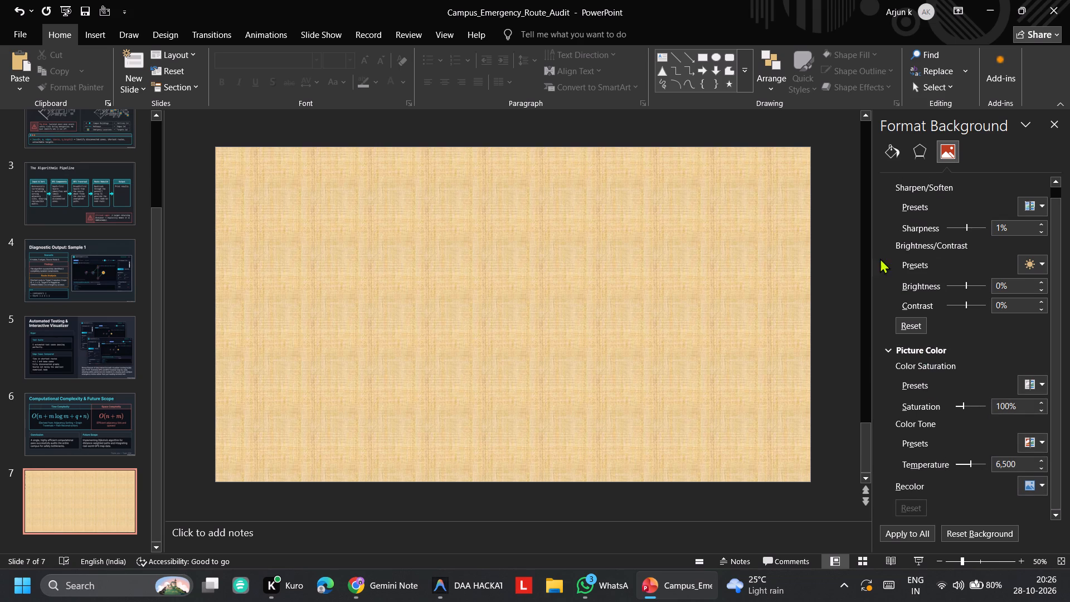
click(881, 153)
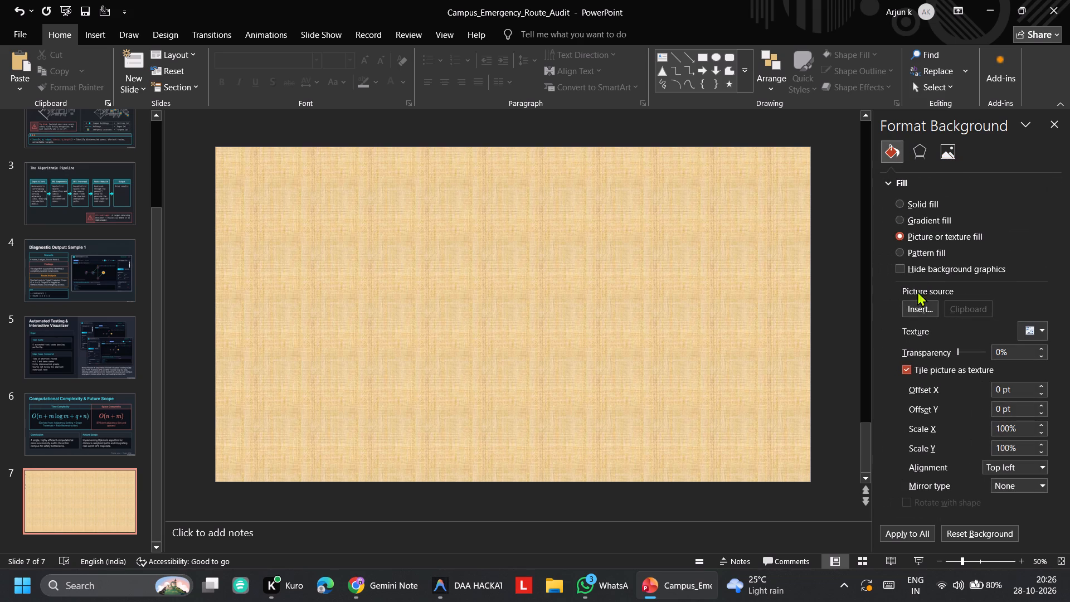
Switch slide 7's background to a pattern fill and try the slightly denser dots and the small confetti pattern.
click(921, 255)
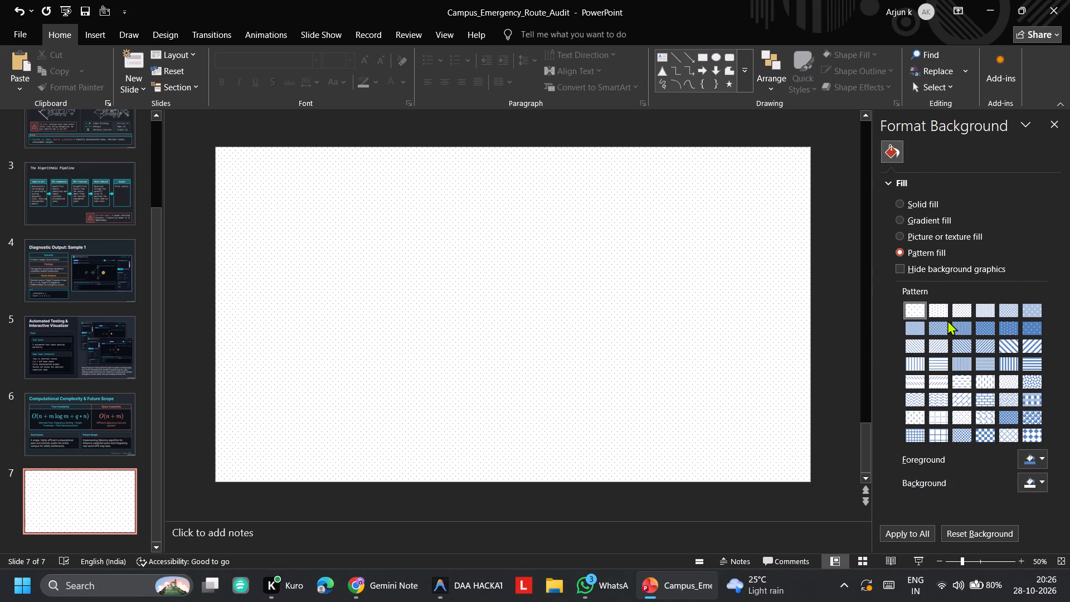
click(937, 313)
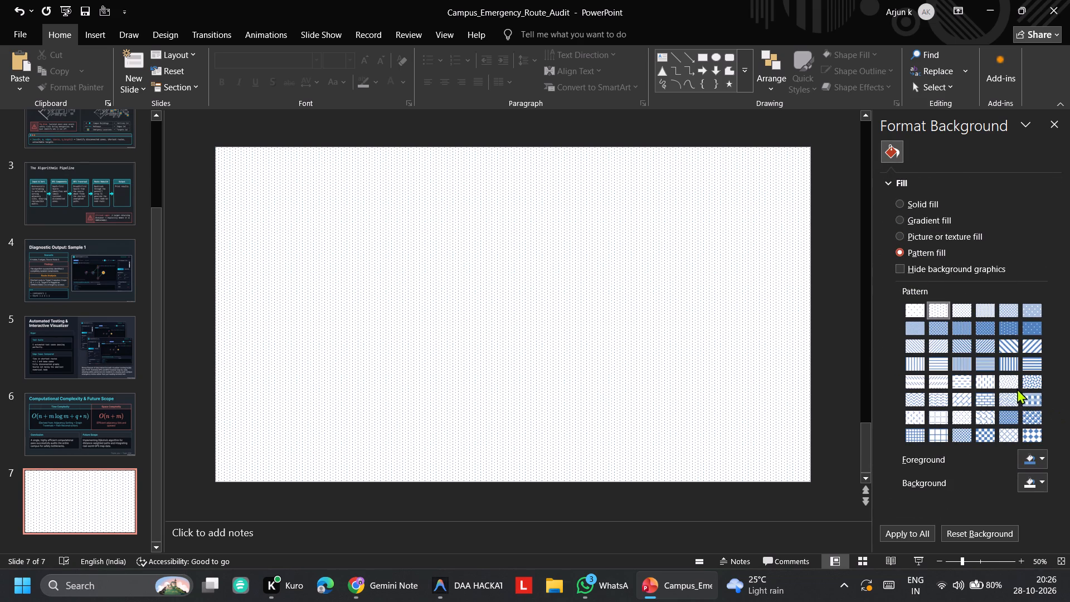
click(998, 383)
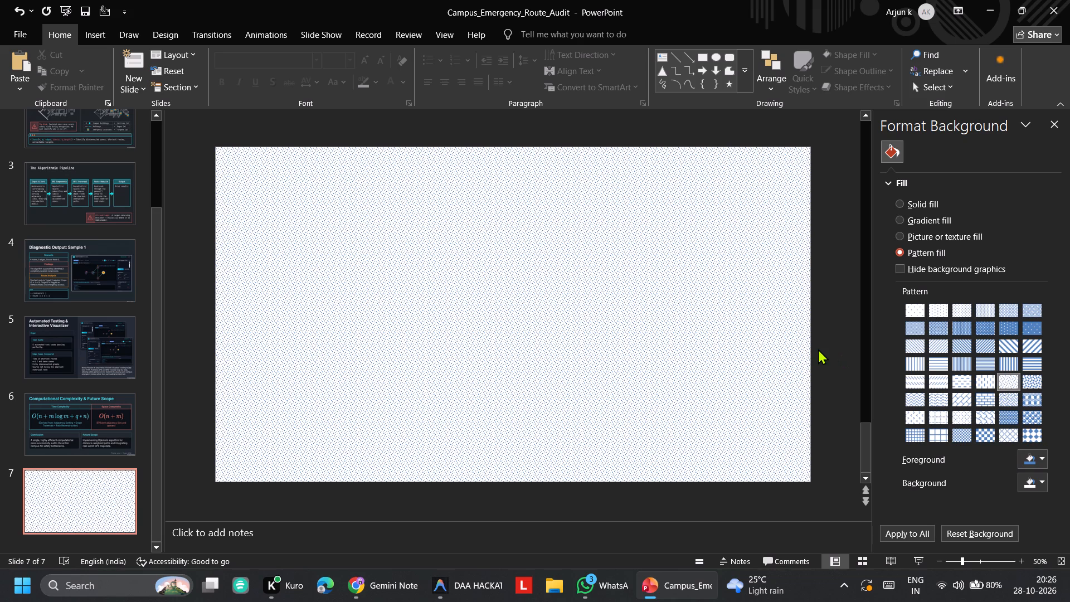
ctrl+scroll(658, 307, up, 9)
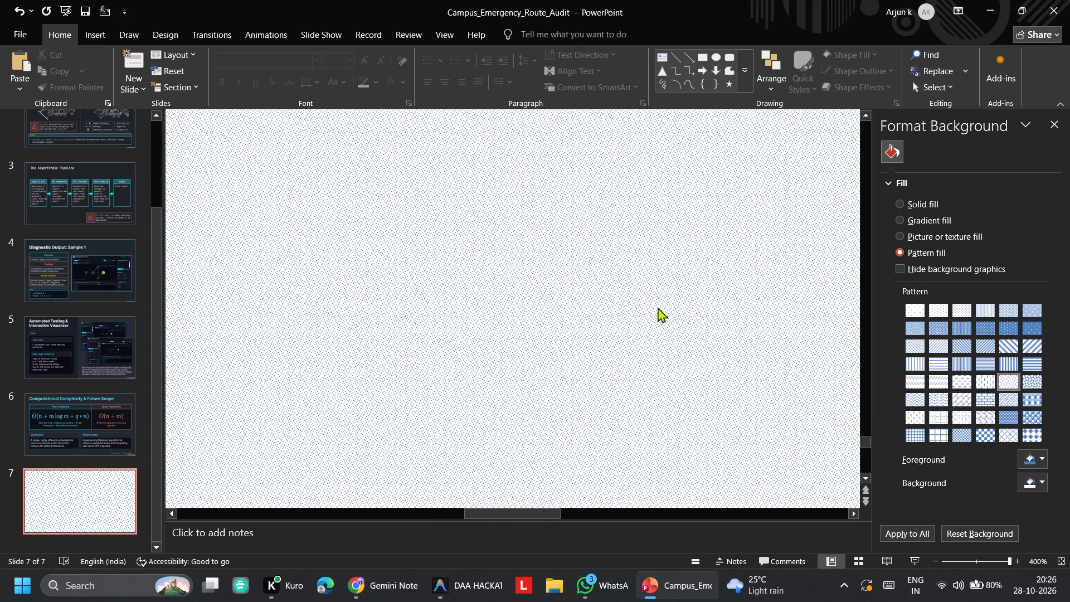
ctrl+scroll(658, 307, up, 4)
ctrl+scroll(658, 307, down, 9)
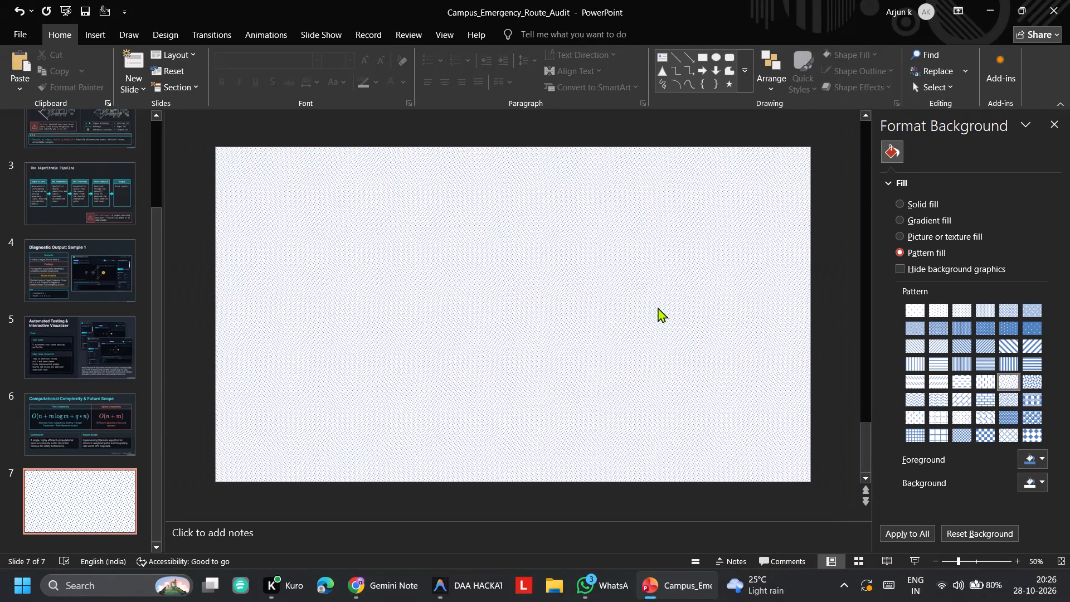
ctrl+scroll(658, 307, up, 1)
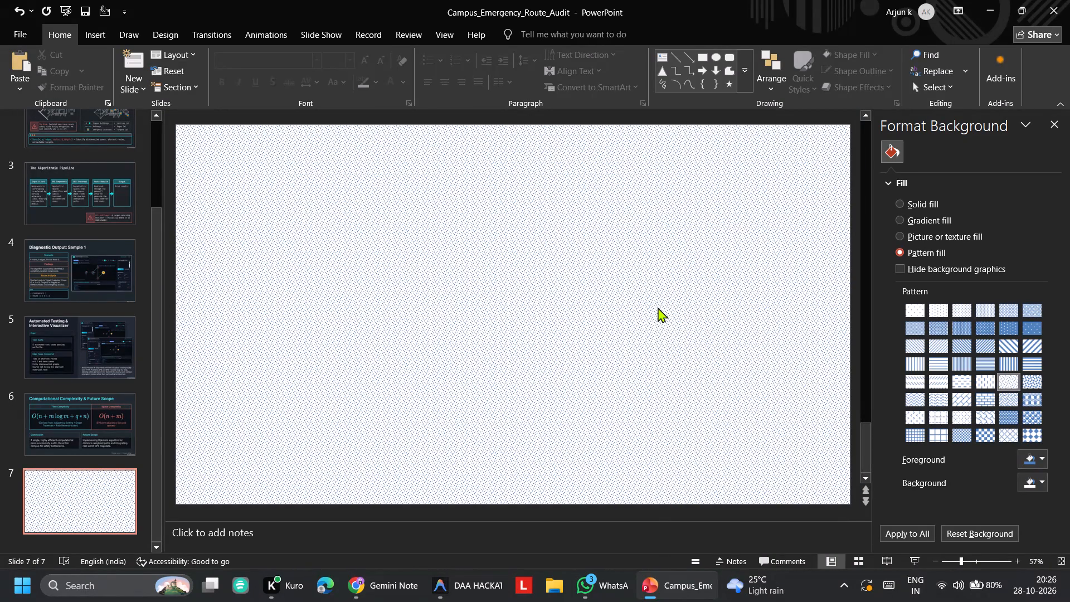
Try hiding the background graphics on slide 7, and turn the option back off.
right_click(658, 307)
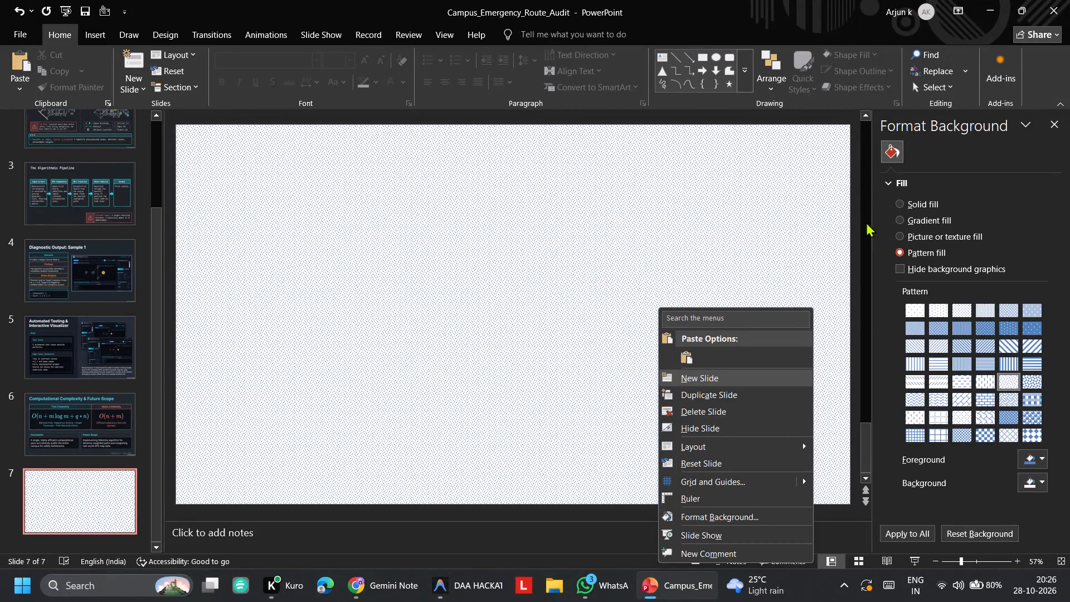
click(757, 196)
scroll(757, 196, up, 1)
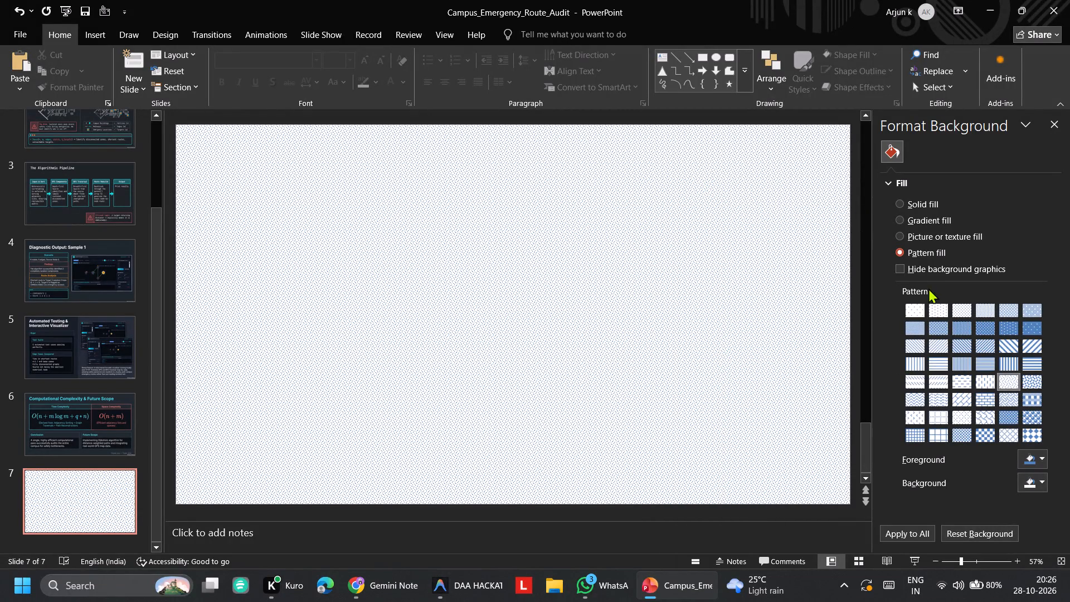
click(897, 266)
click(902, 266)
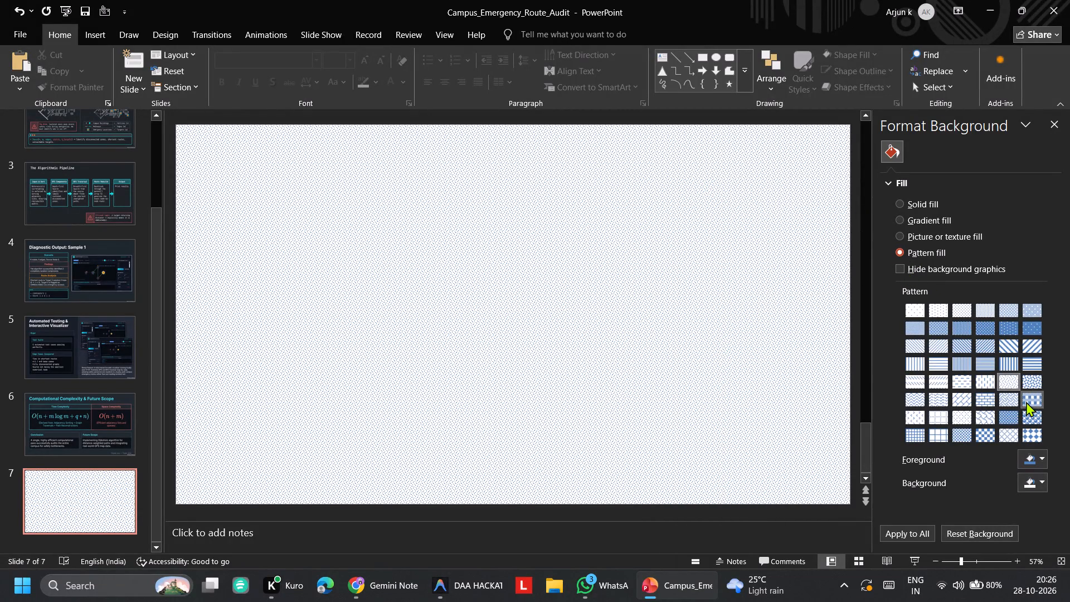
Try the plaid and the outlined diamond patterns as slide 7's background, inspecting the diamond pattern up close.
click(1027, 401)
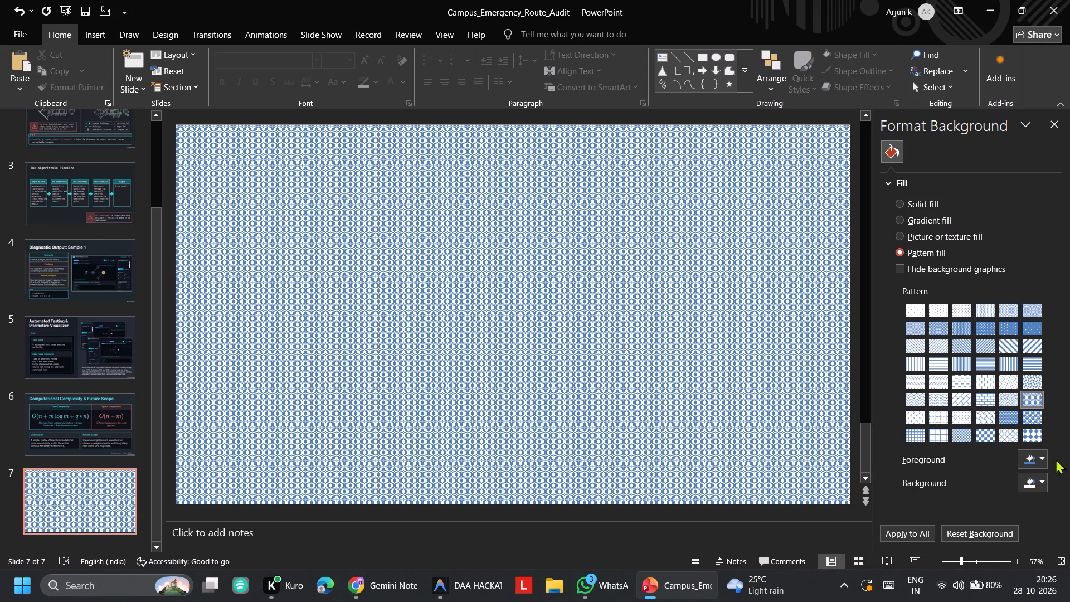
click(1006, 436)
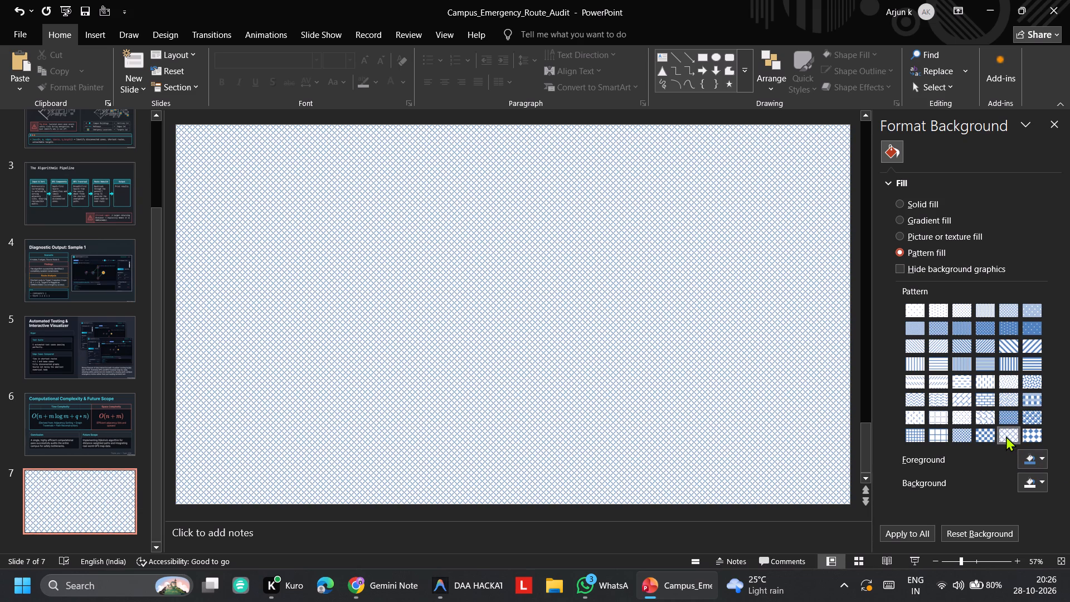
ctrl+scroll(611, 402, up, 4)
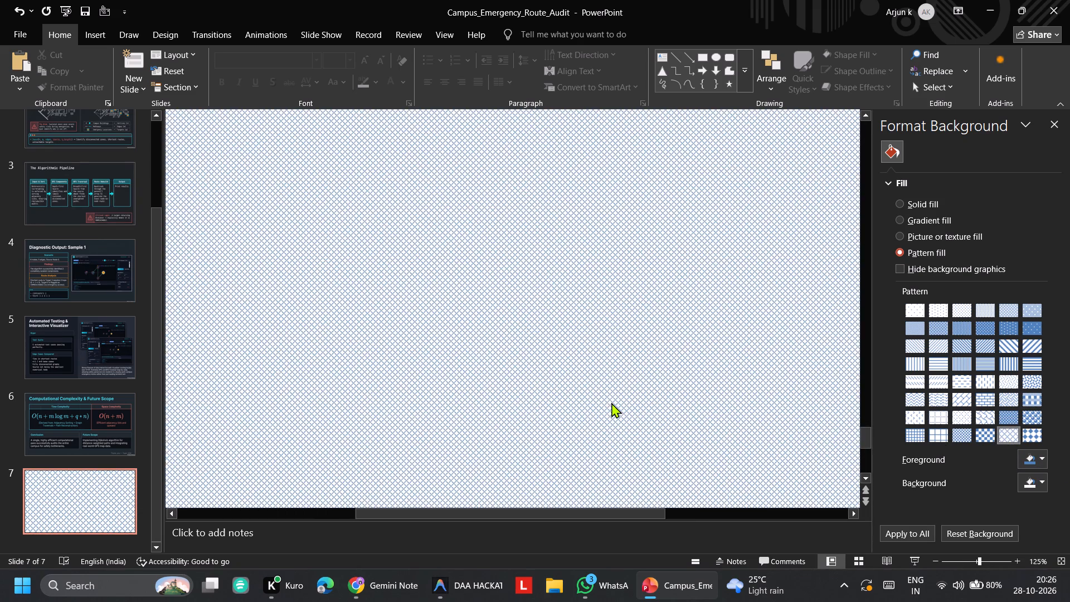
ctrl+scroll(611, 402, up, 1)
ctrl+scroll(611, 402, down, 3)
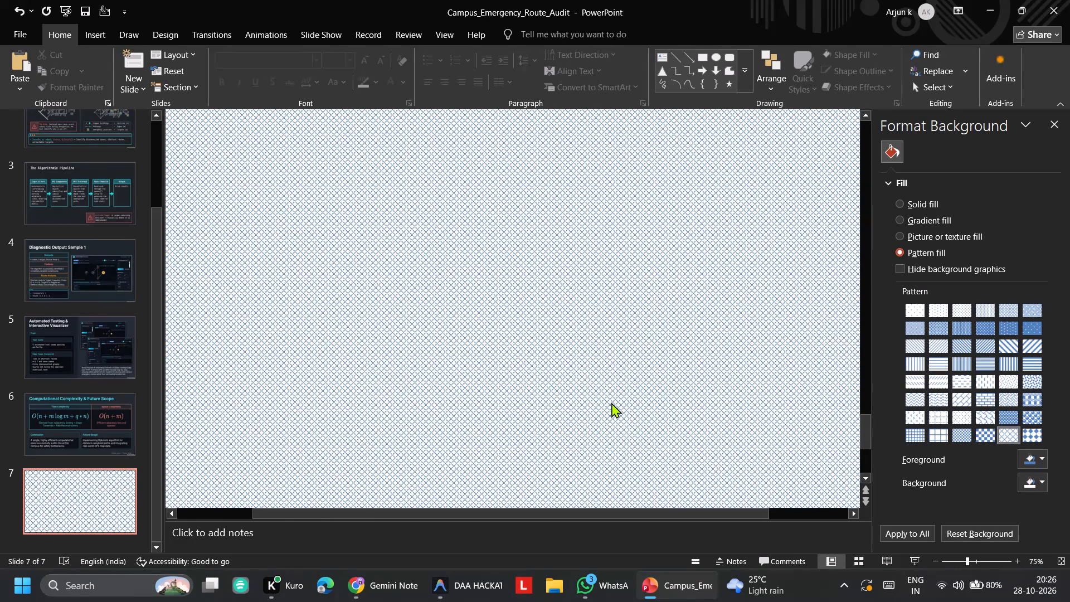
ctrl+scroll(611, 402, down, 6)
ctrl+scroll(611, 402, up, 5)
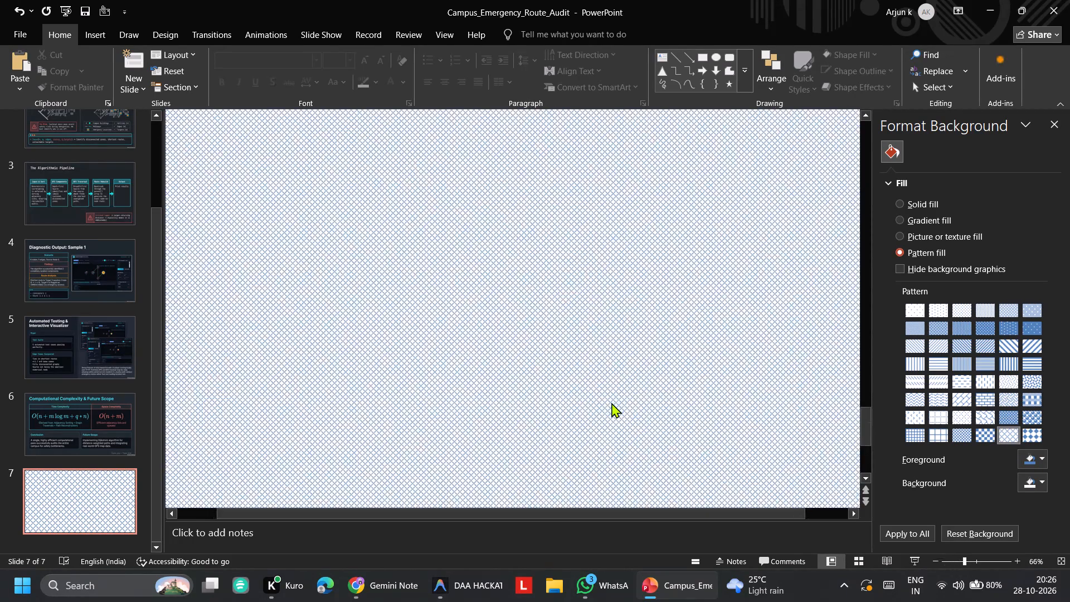
Compare the large checkerboard, grid and dense dot patterns on slide 7, and choose the sparsest dot pattern.
click(984, 439)
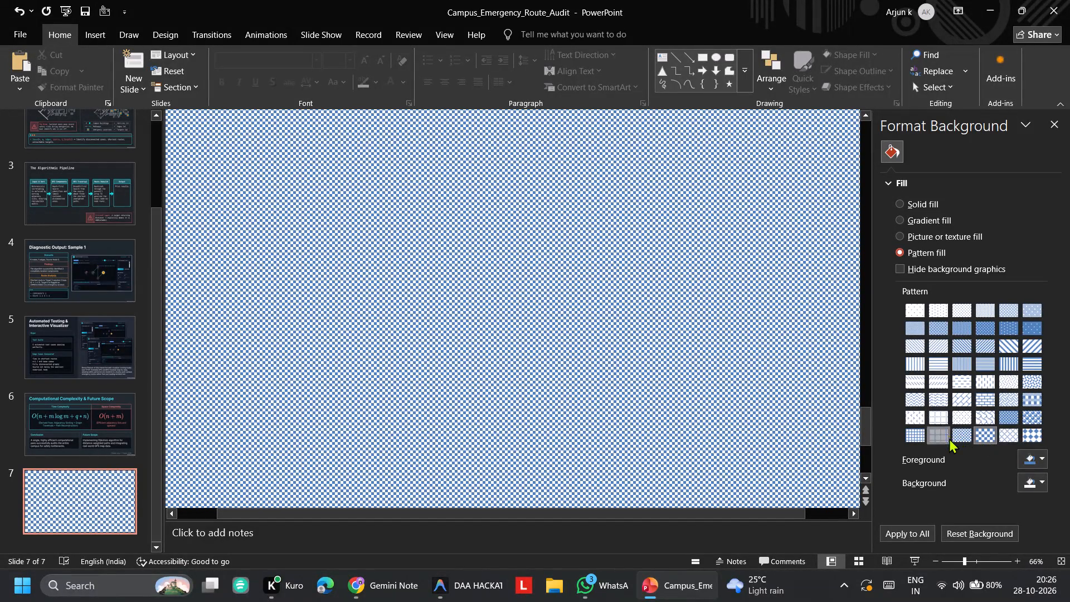
click(949, 438)
click(911, 440)
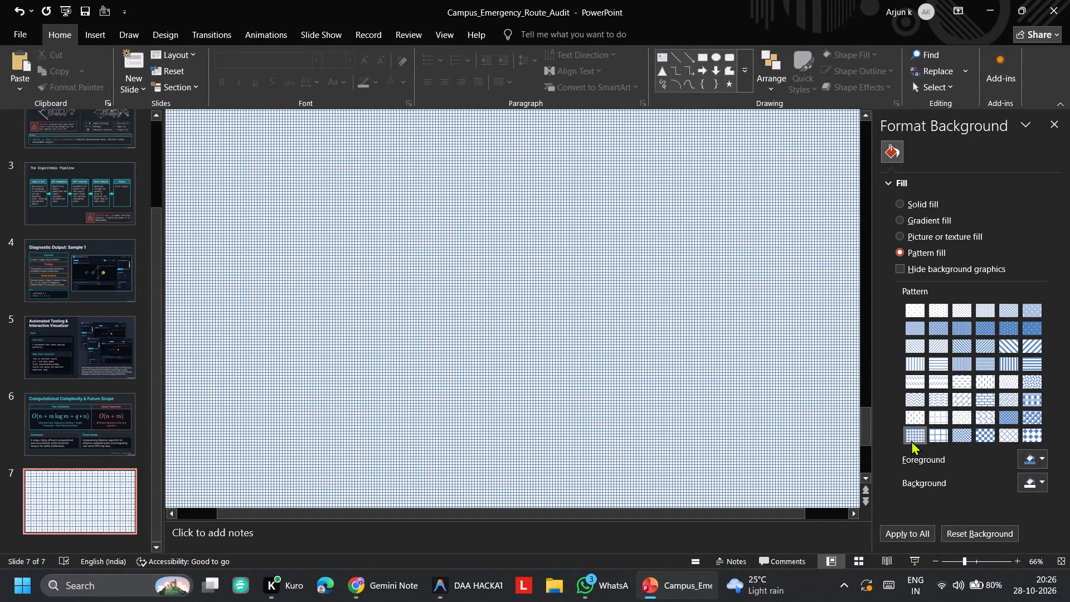
click(933, 329)
scroll(978, 351, down, 1)
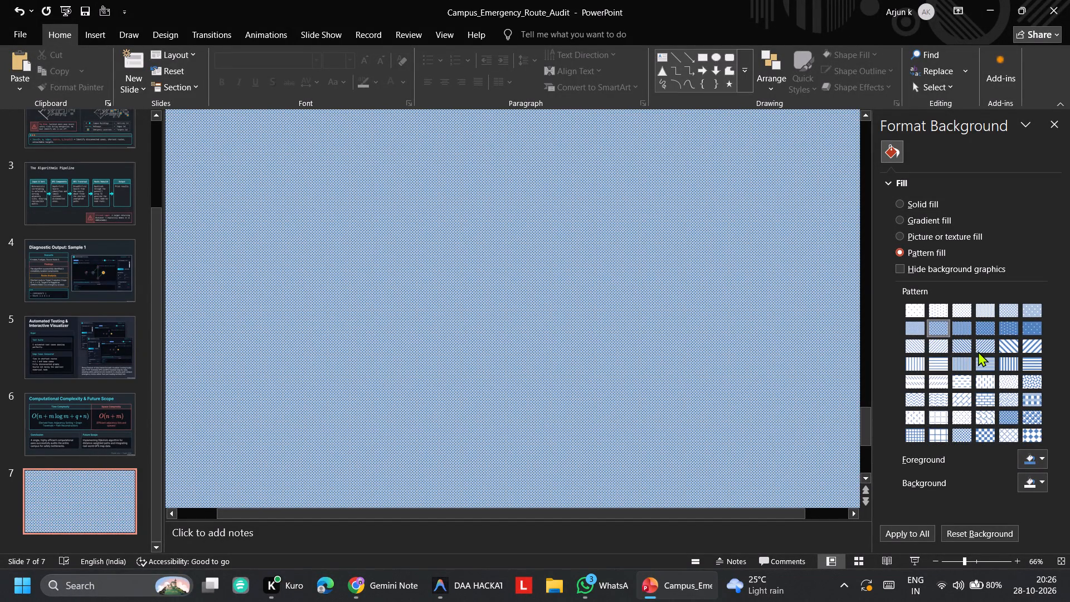
click(913, 302)
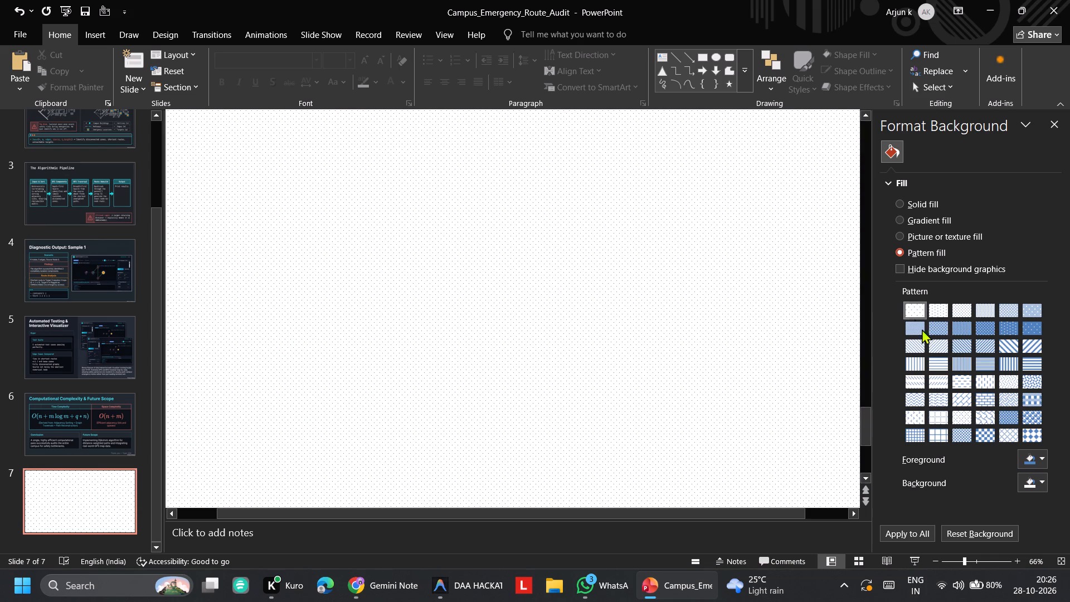
Set the foreground color of slide 7's background pattern to the dark orange theme shade.
click(1033, 452)
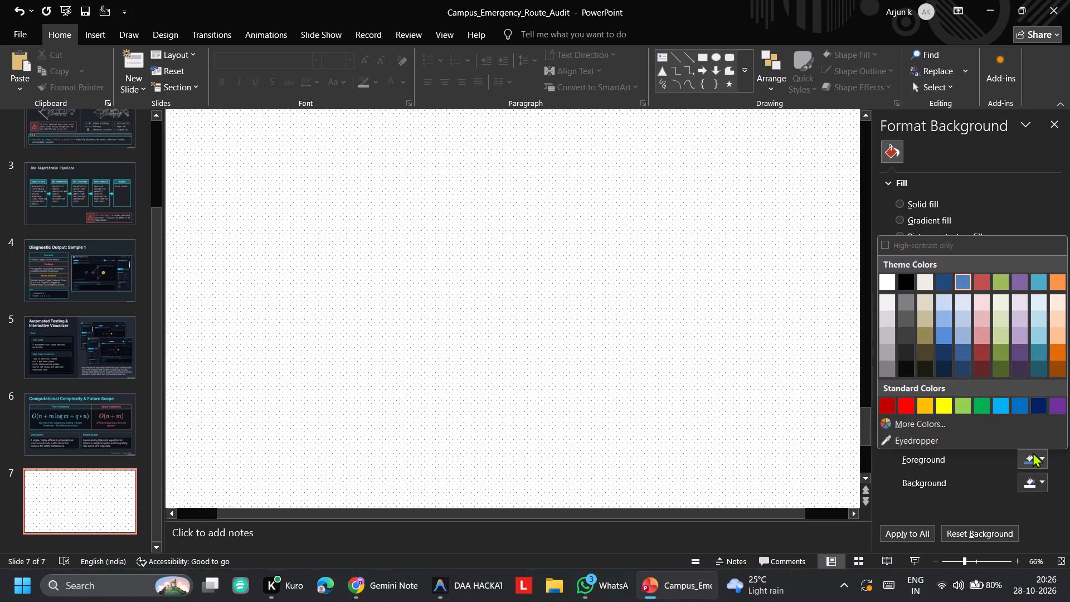
click(1059, 360)
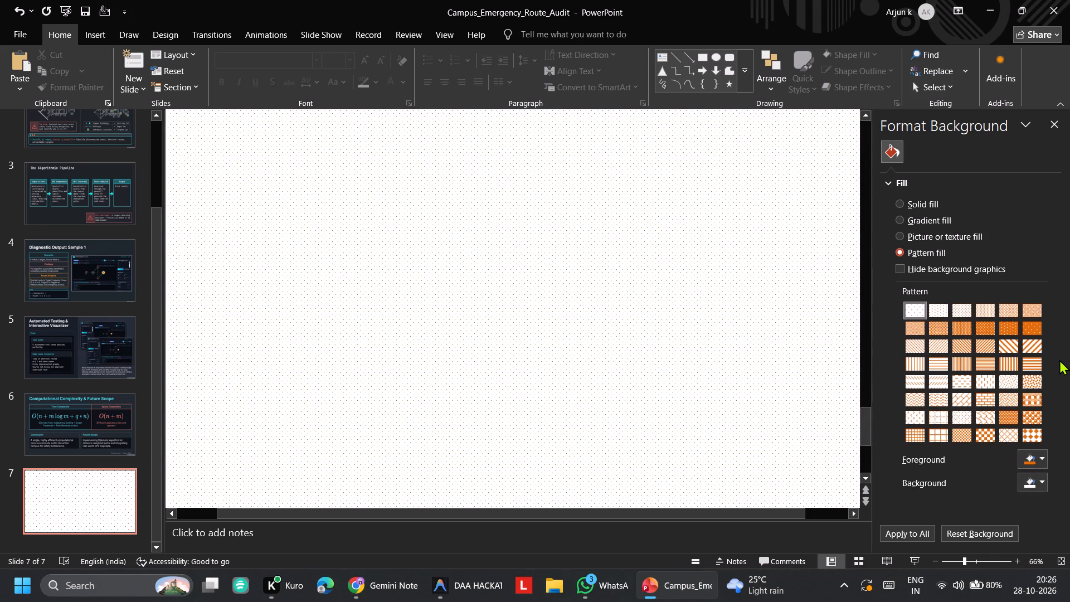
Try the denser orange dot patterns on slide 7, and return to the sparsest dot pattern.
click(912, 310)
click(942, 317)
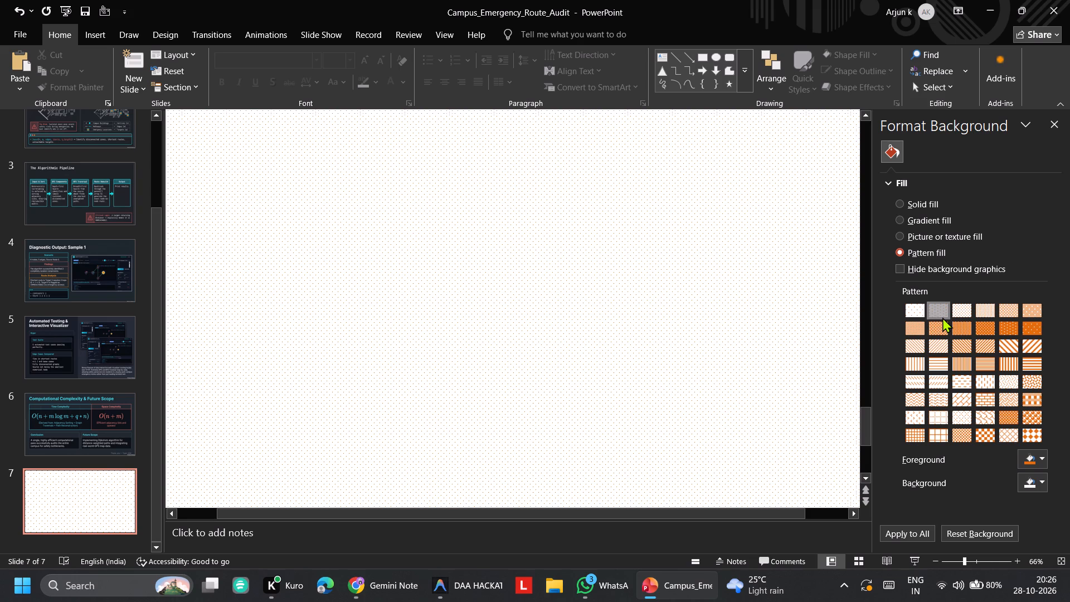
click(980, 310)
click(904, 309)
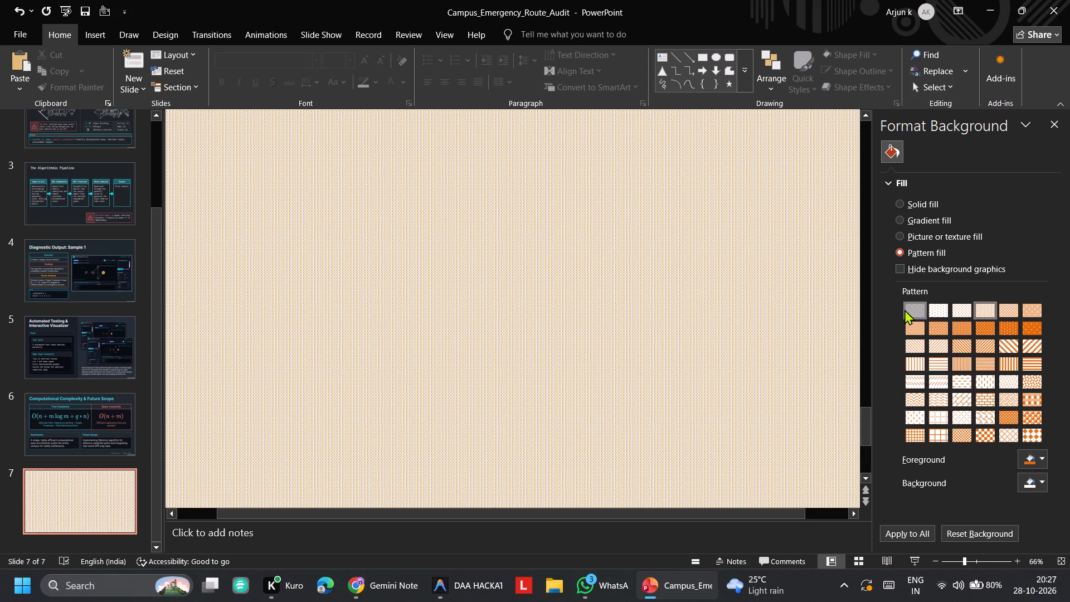
Set the background color of slide 7's dot pattern to the dark tan theme shade.
click(1030, 483)
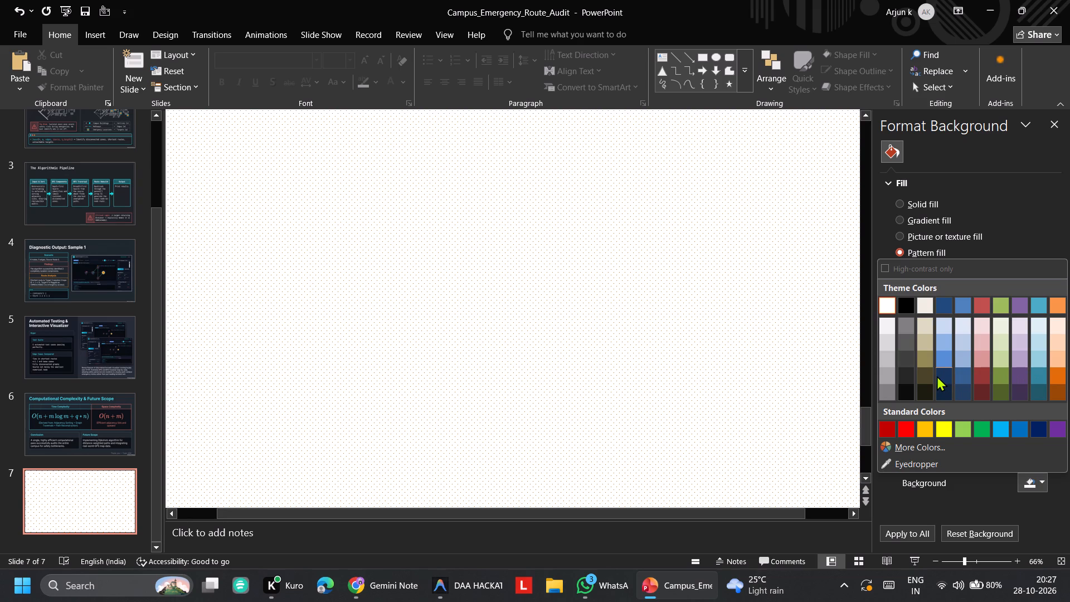
click(921, 358)
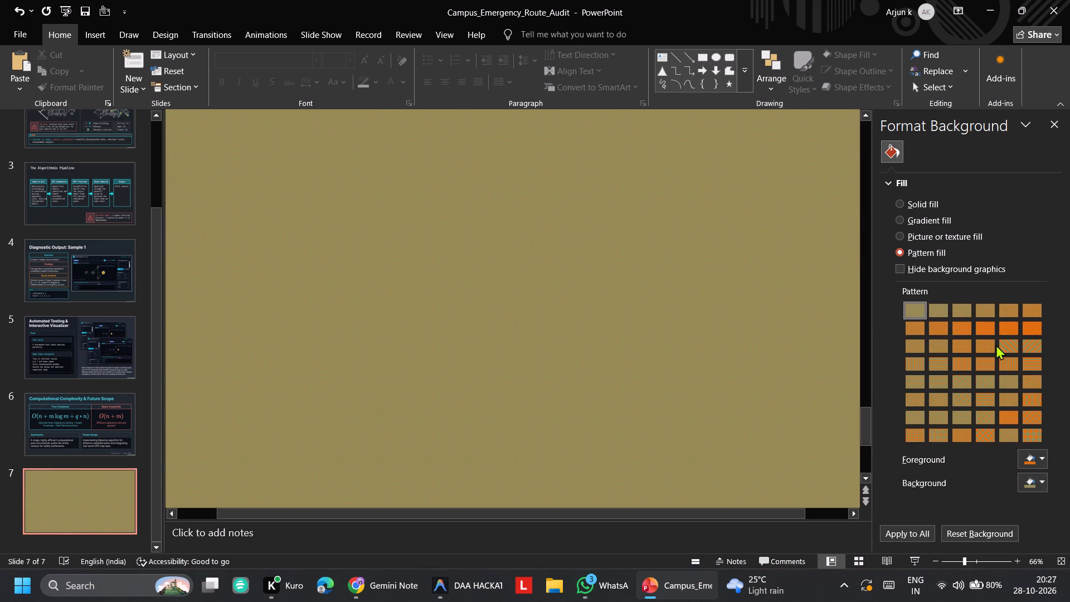
Try the lightest orange theme shade as the background color of slide 7's dot pattern, and settle on a light gray shade of white.
click(1033, 480)
click(1066, 321)
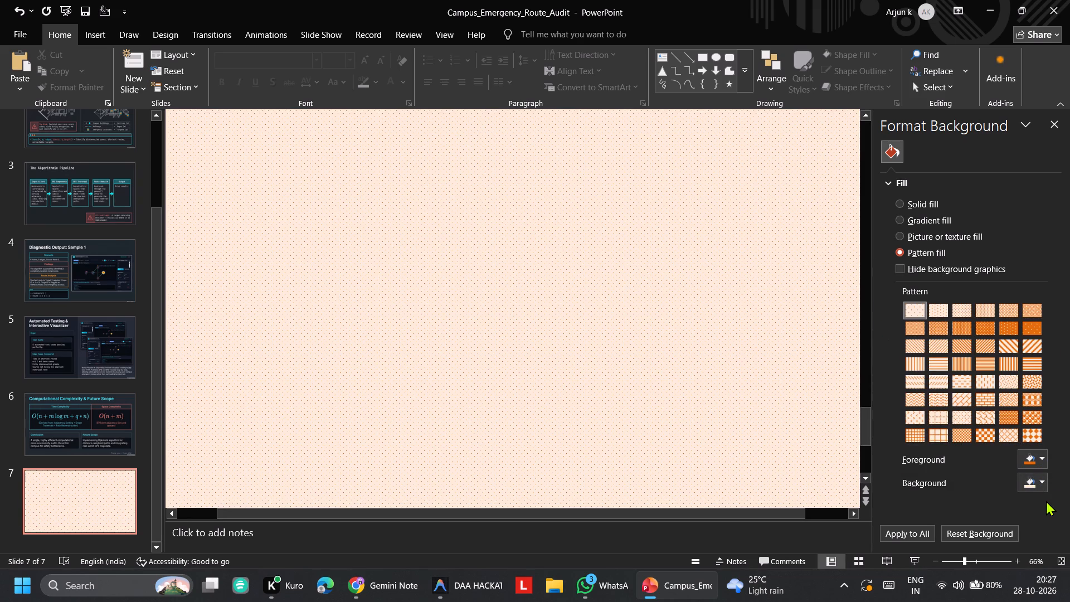
click(1033, 488)
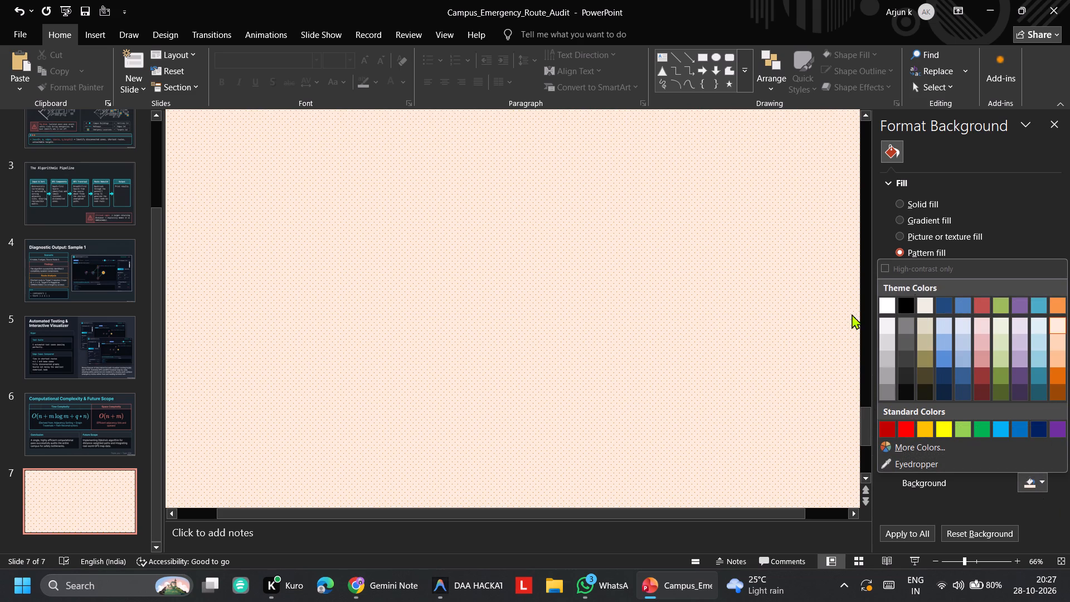
click(888, 342)
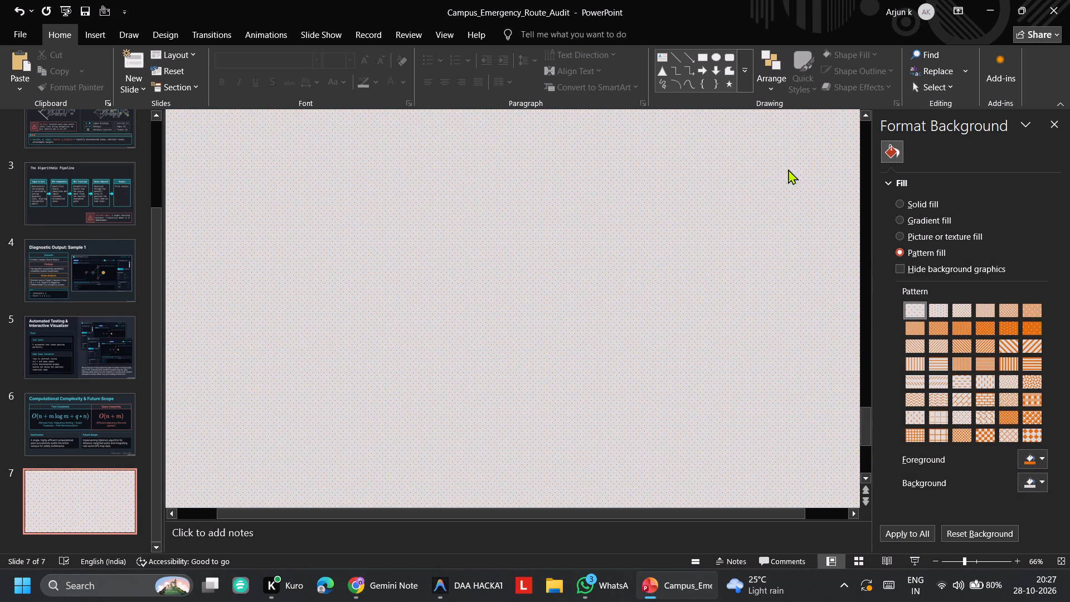
click(764, 196)
click(741, 208)
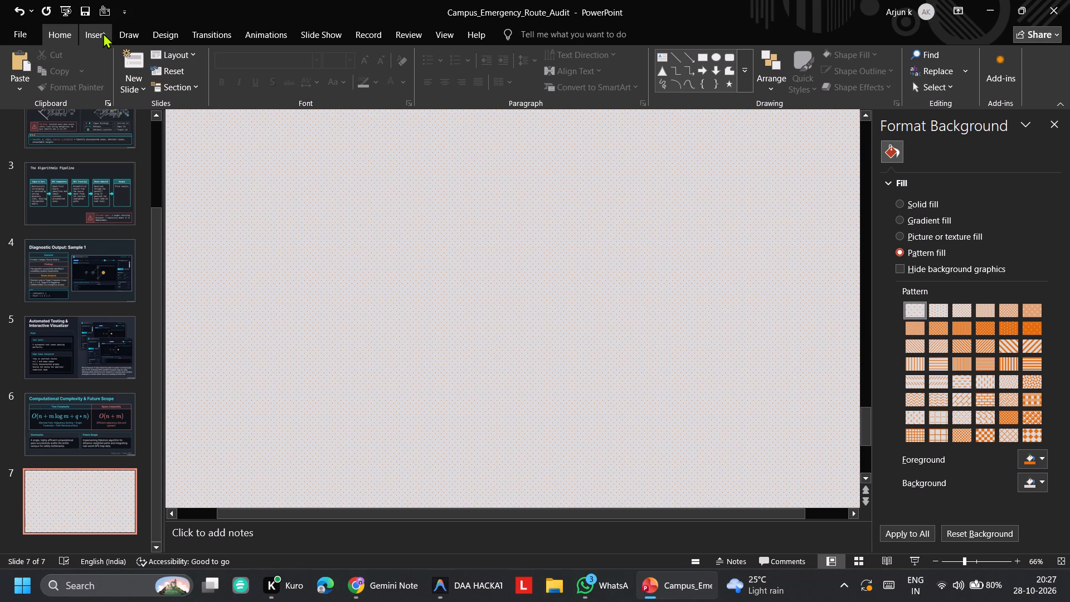
click(339, 214)
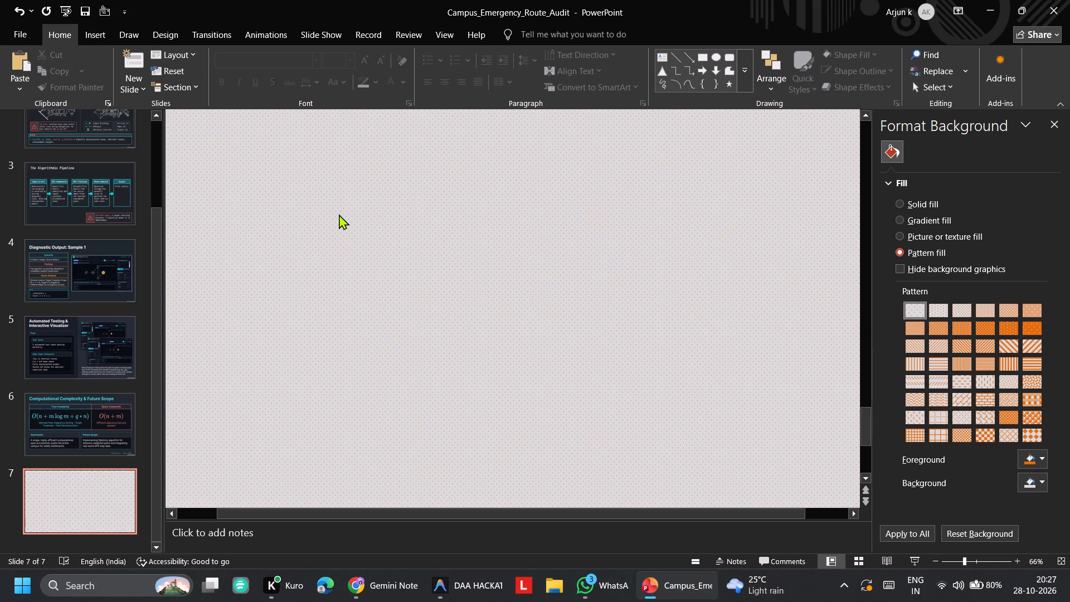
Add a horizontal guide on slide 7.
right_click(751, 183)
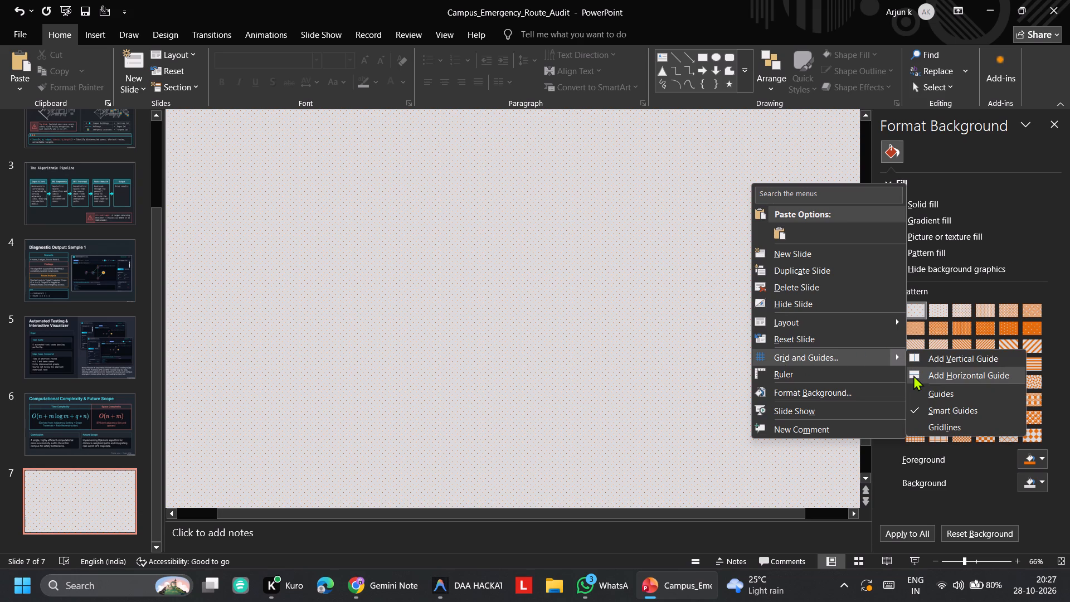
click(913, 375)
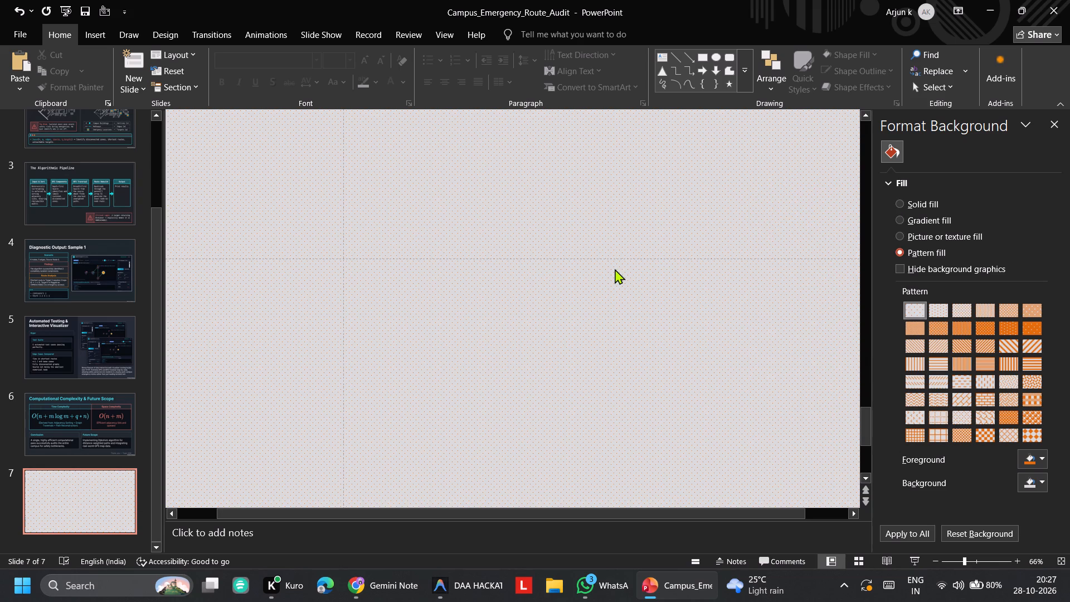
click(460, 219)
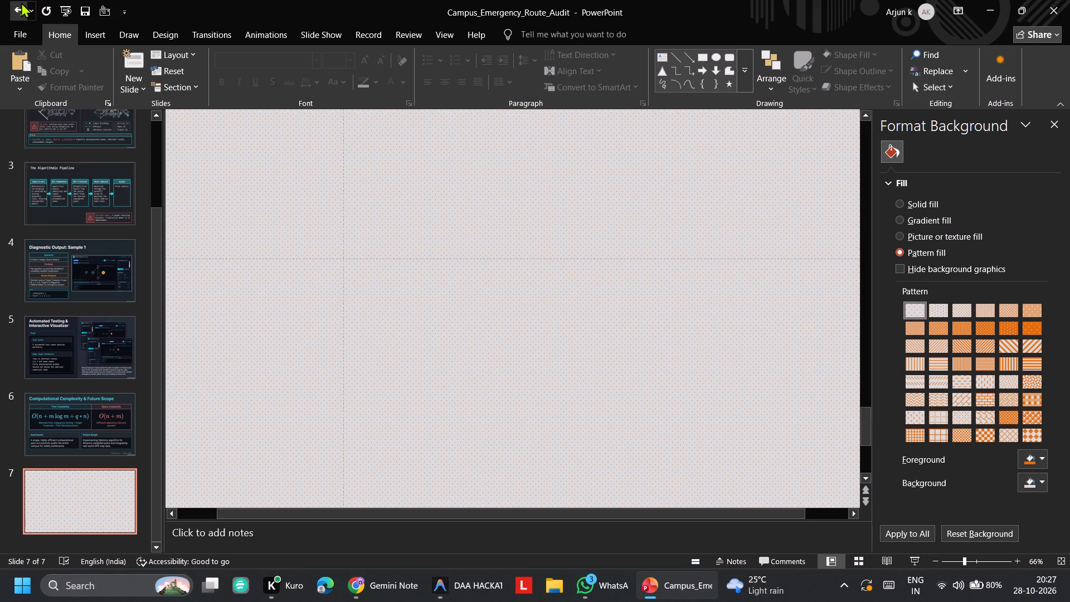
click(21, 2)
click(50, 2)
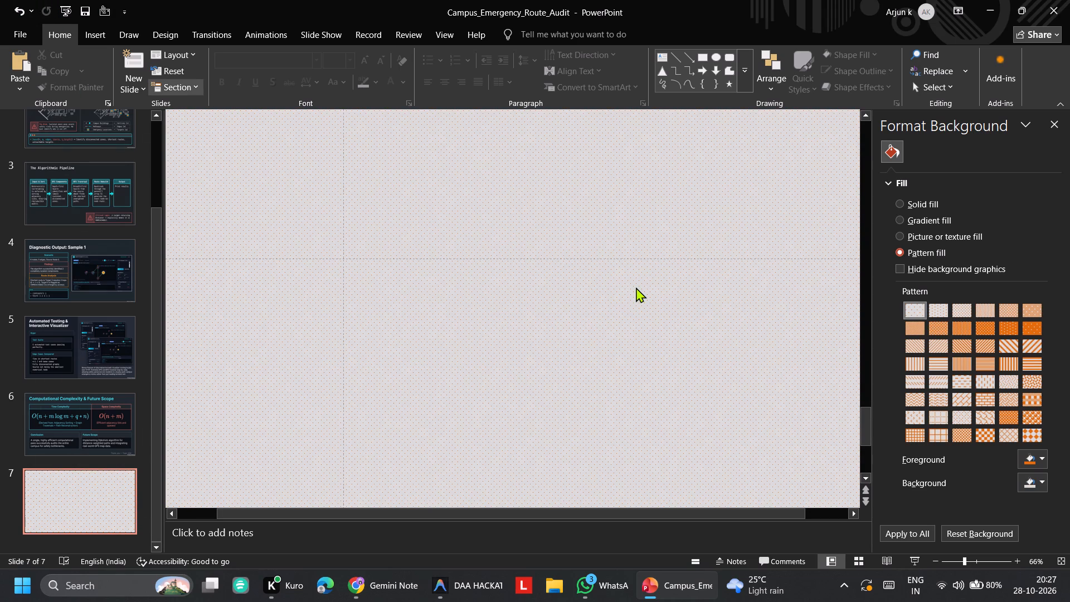
Apply the Title Only layout to slide 7.
right_click(755, 206)
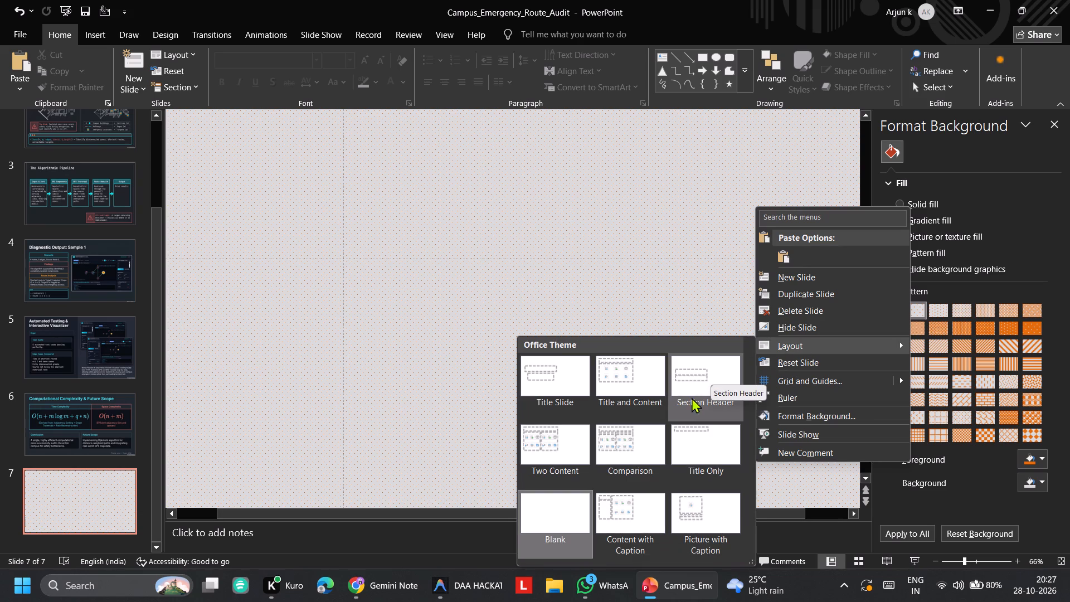
click(689, 442)
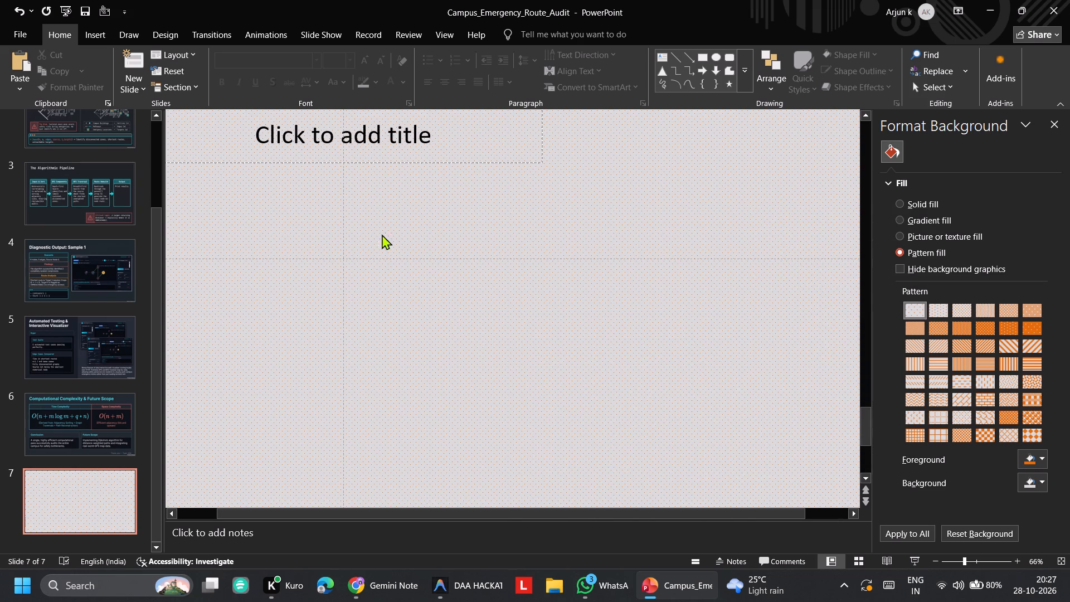
Resize slide 7's title placeholder and move it down toward the middle of the slide.
drag(462, 158, 497, 169)
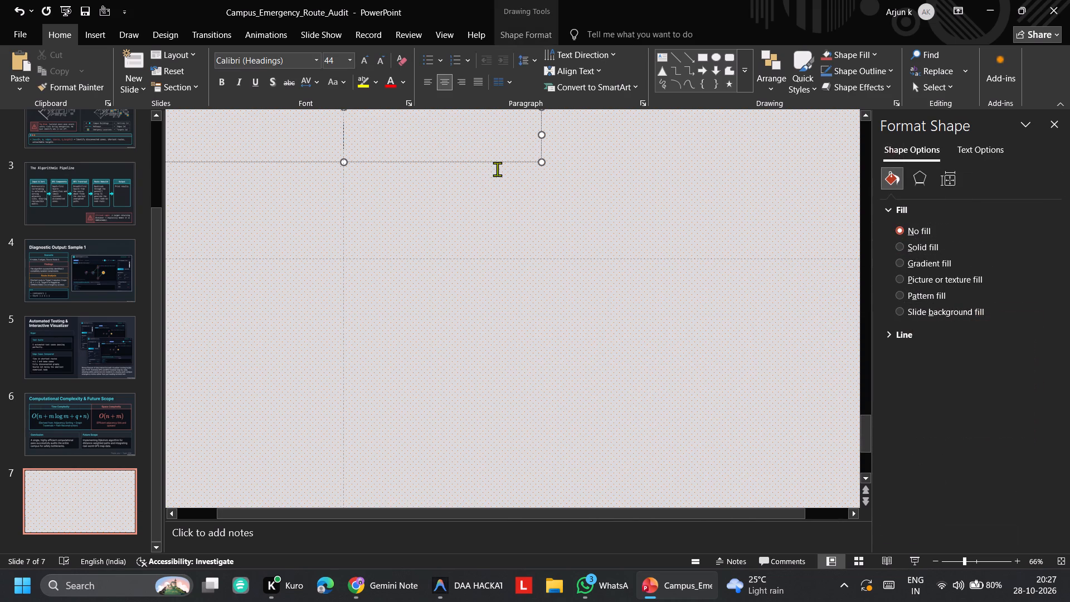
drag(497, 169, 472, 119)
click(441, 140)
drag(342, 166, 349, 232)
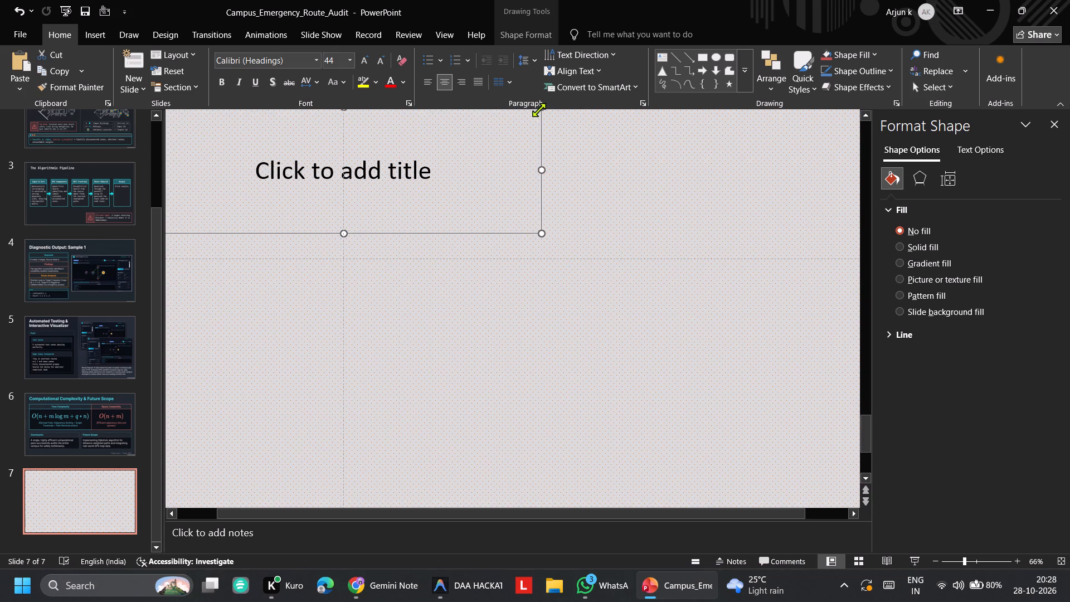
drag(539, 110, 479, 181)
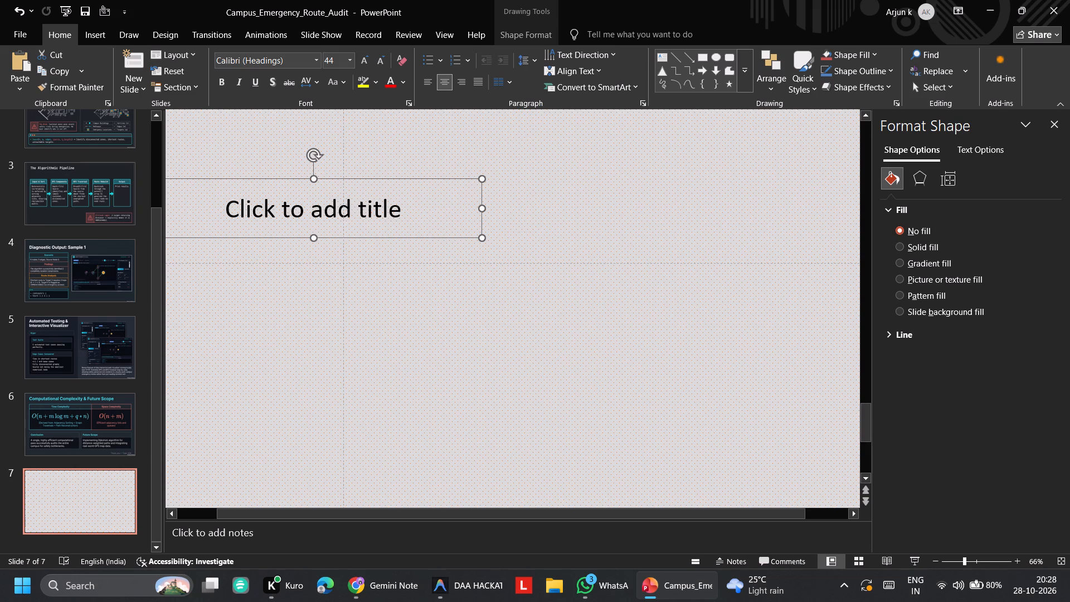
drag(300, 180, 483, 237)
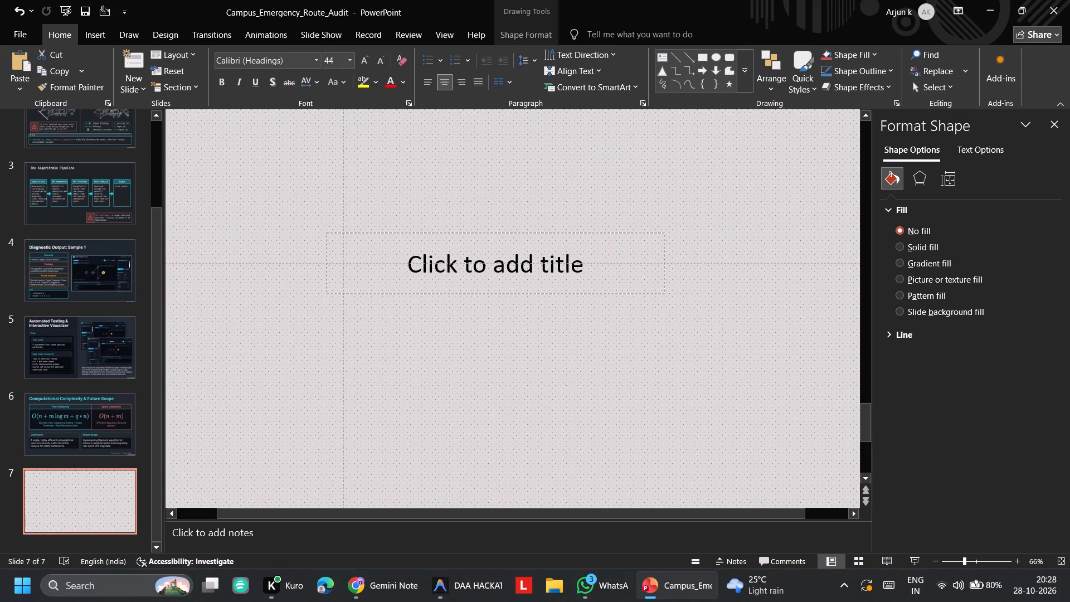
drag(483, 237, 483, 236)
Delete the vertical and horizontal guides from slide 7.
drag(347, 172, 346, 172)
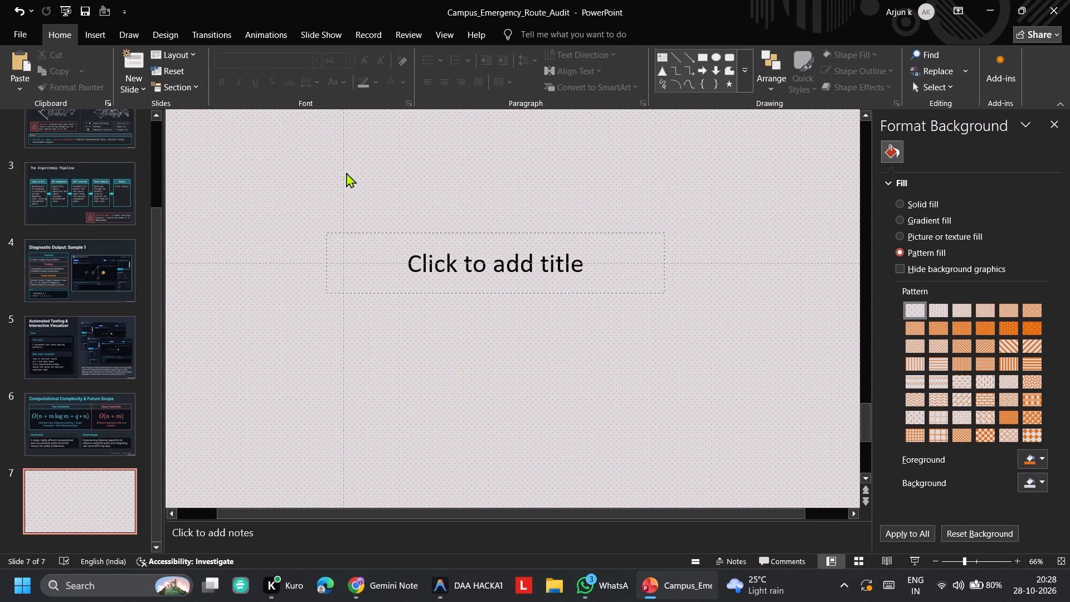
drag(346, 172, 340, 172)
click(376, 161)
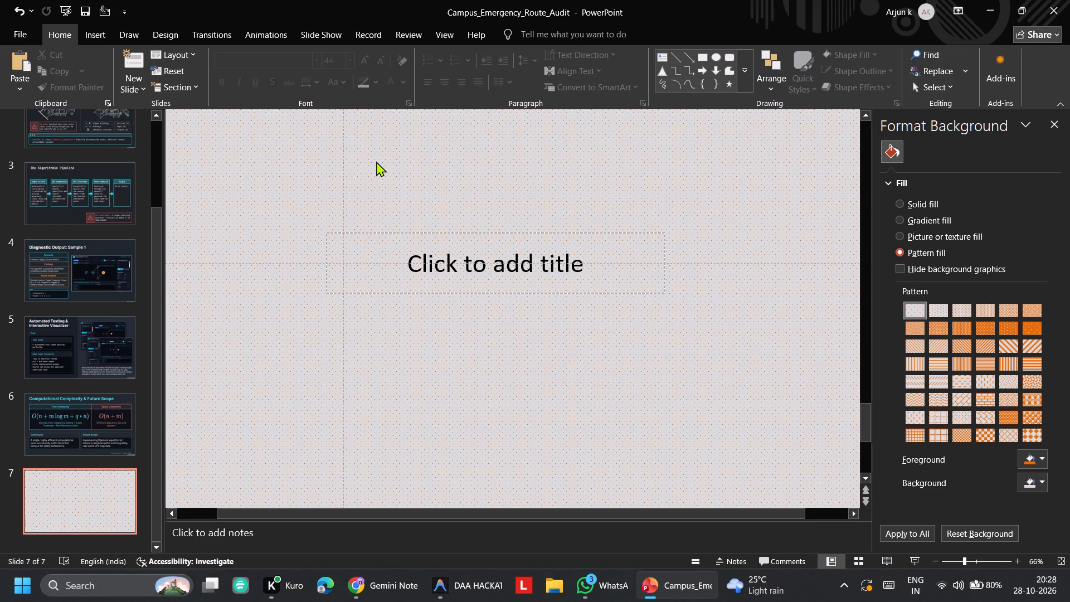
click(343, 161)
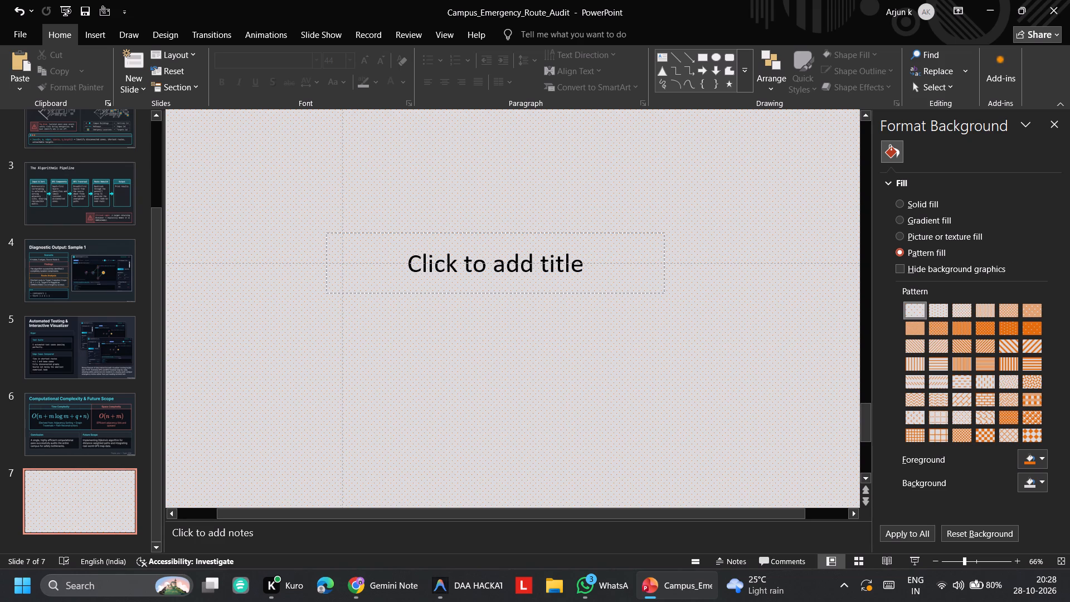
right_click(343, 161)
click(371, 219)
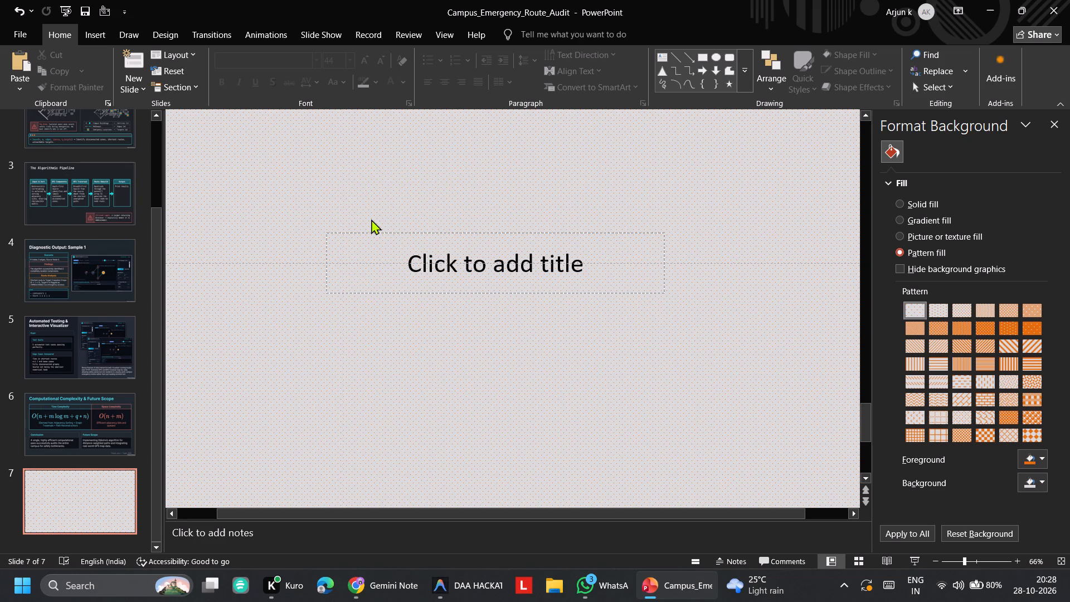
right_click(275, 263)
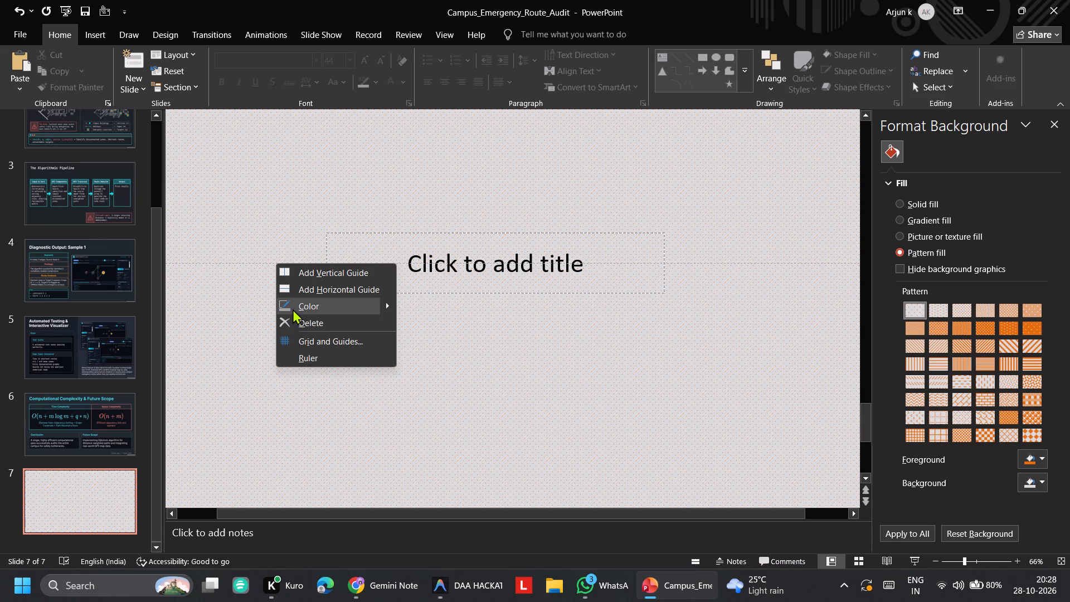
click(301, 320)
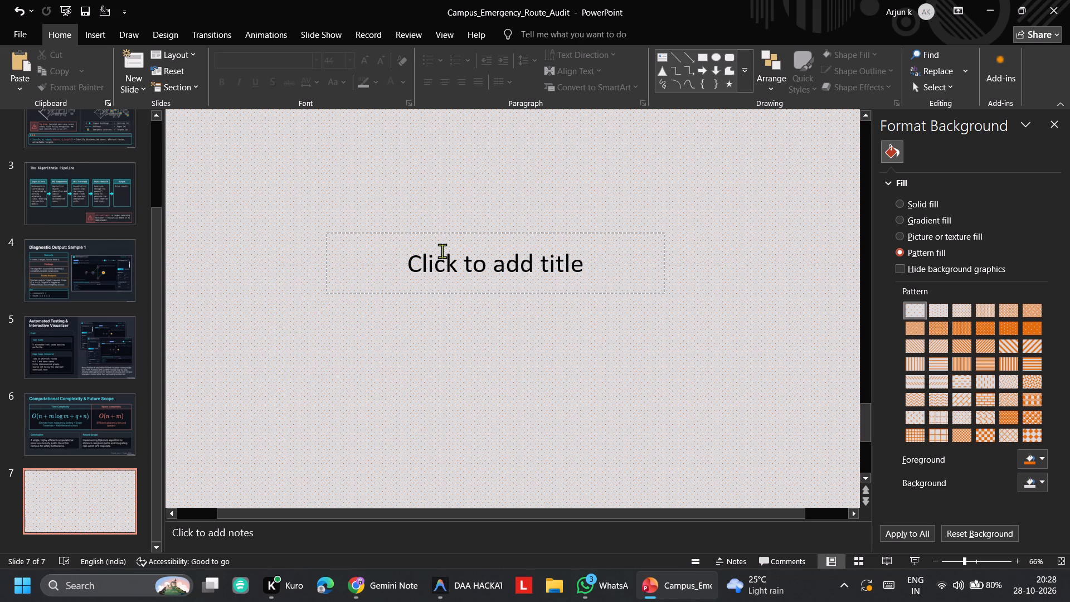
Enter "Thank You" as slide 7's title.
click(597, 268)
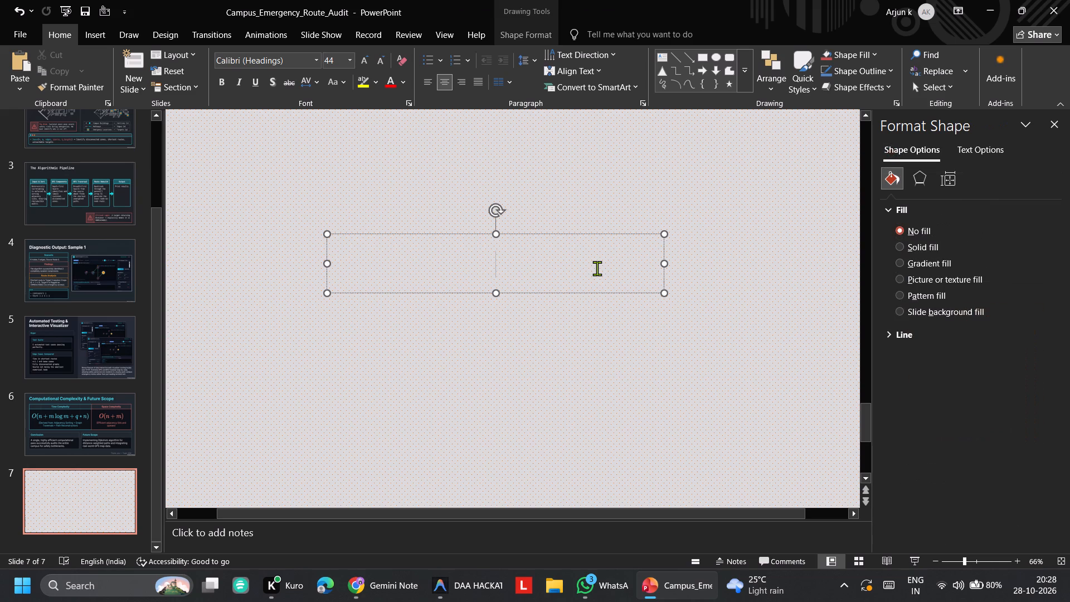
text(Than)
text(k)
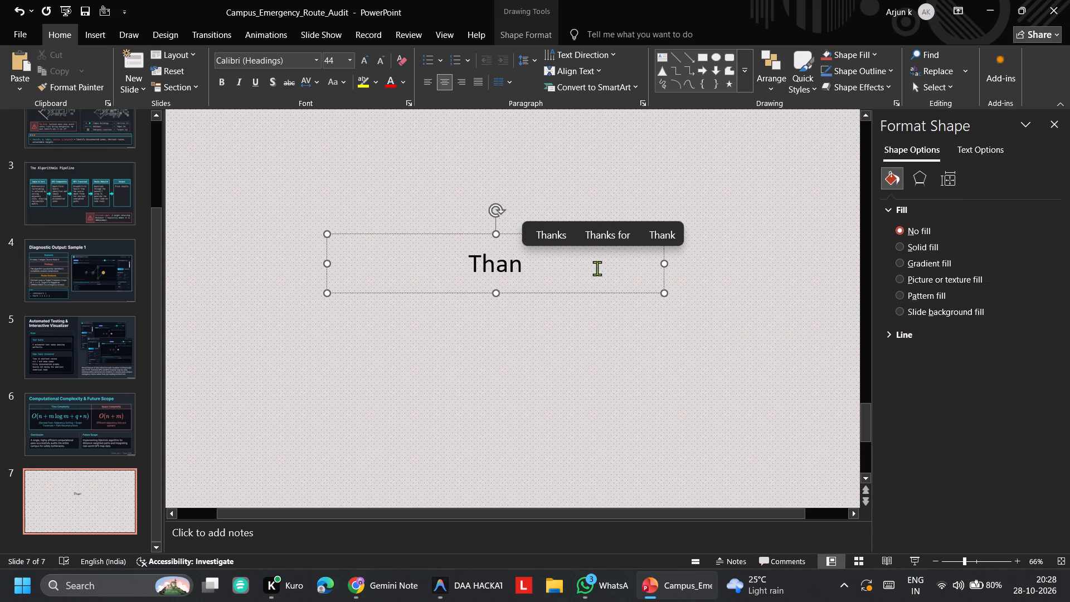
key(space)
text(You)
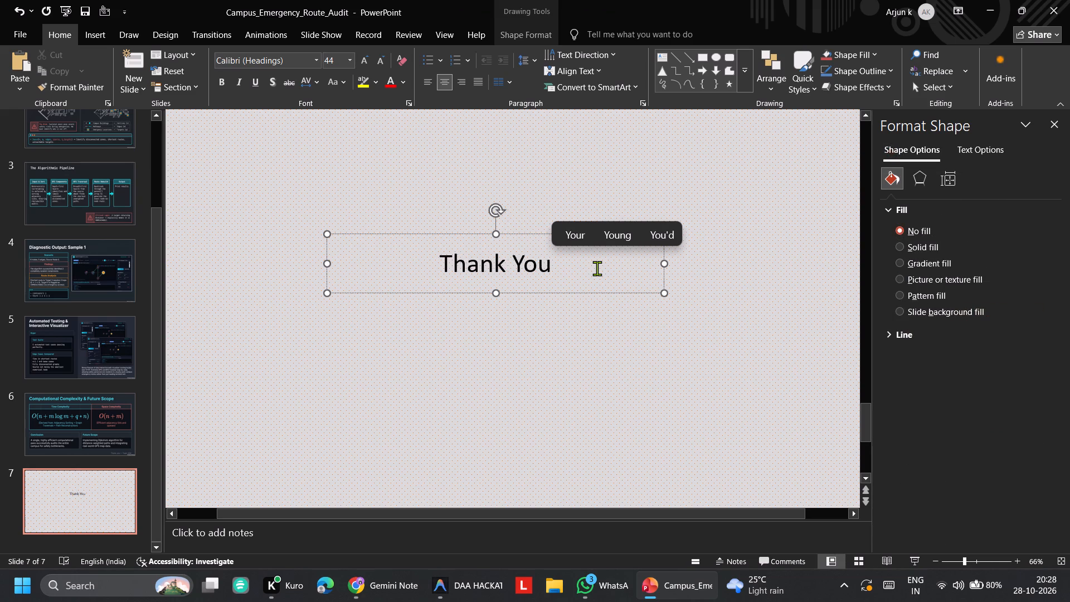
Enlarge slide 7's title box in width and height so it fills much of the slide's central area.
drag(662, 294, 717, 346)
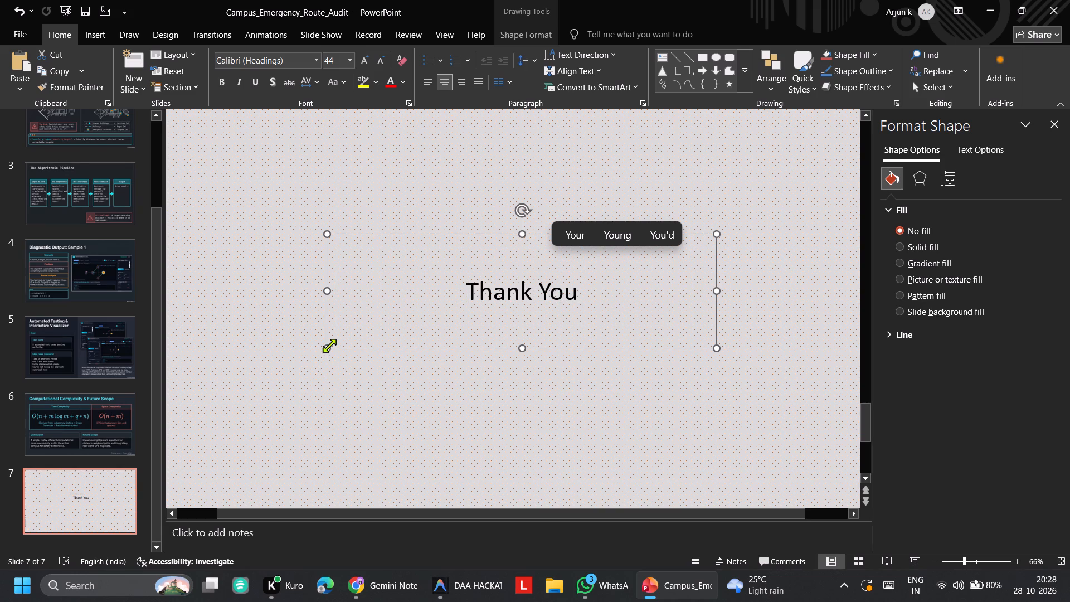
drag(329, 346, 264, 396)
drag(716, 235, 754, 188)
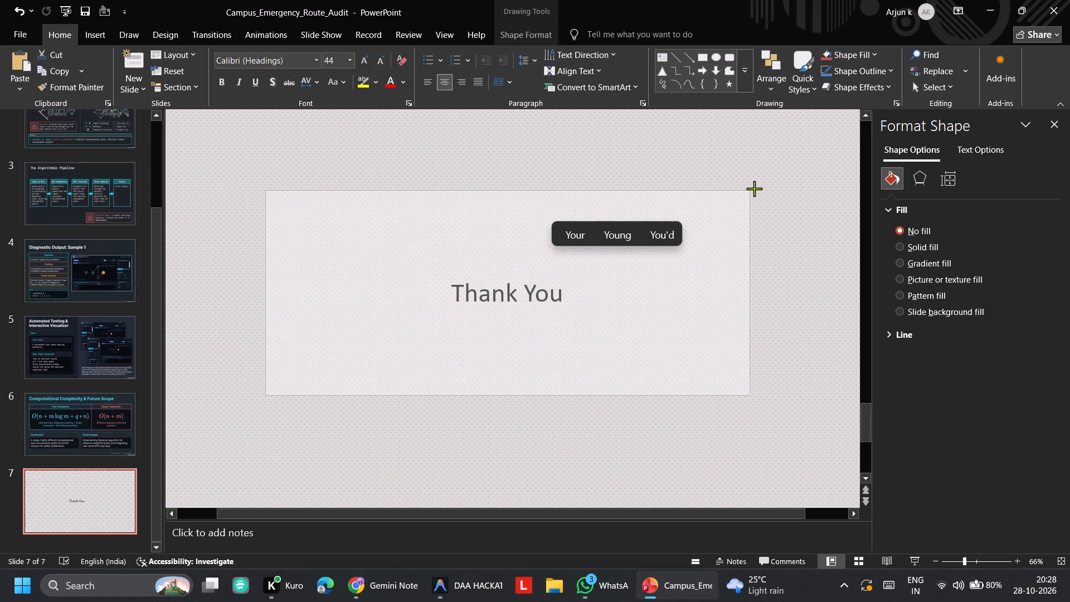
drag(754, 188, 768, 176)
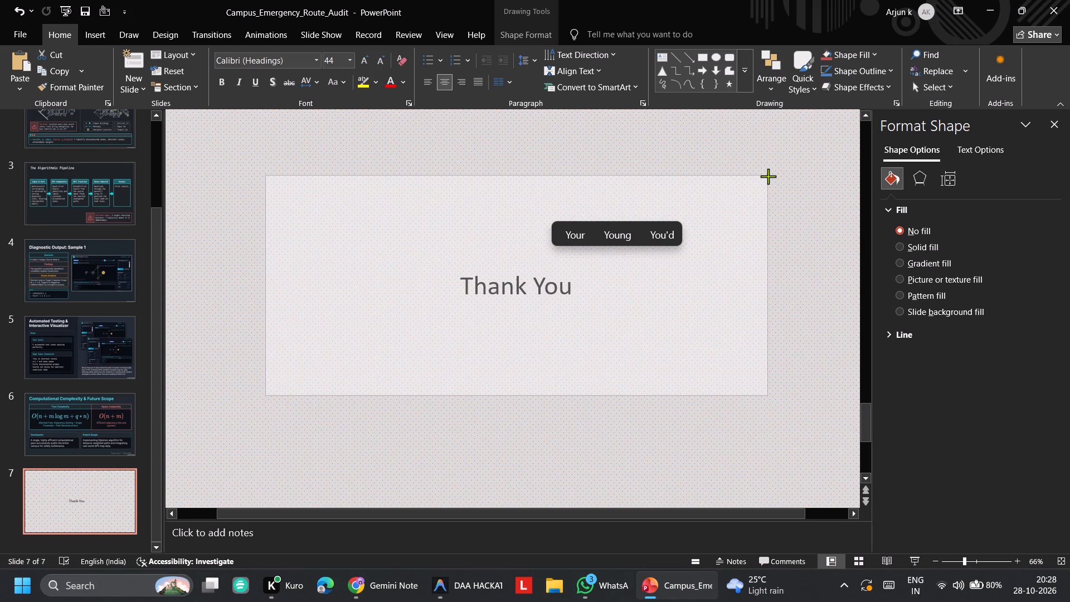
drag(768, 176, 768, 178)
Make the "Thank You" title text on slide 7 bold.
click(588, 287)
drag(588, 287, 534, 287)
click(534, 287)
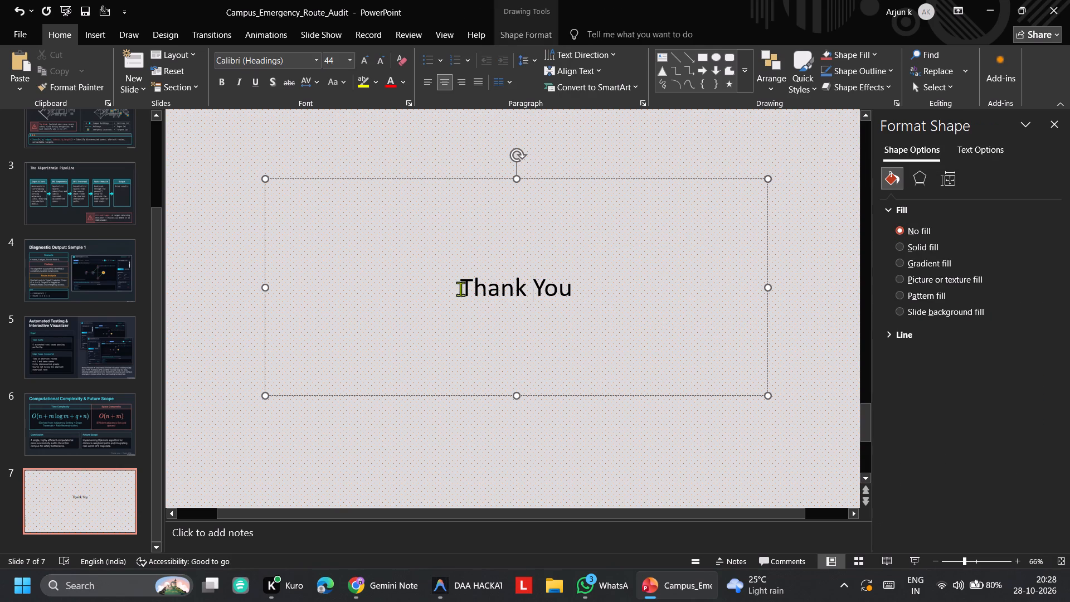
drag(460, 289, 577, 298)
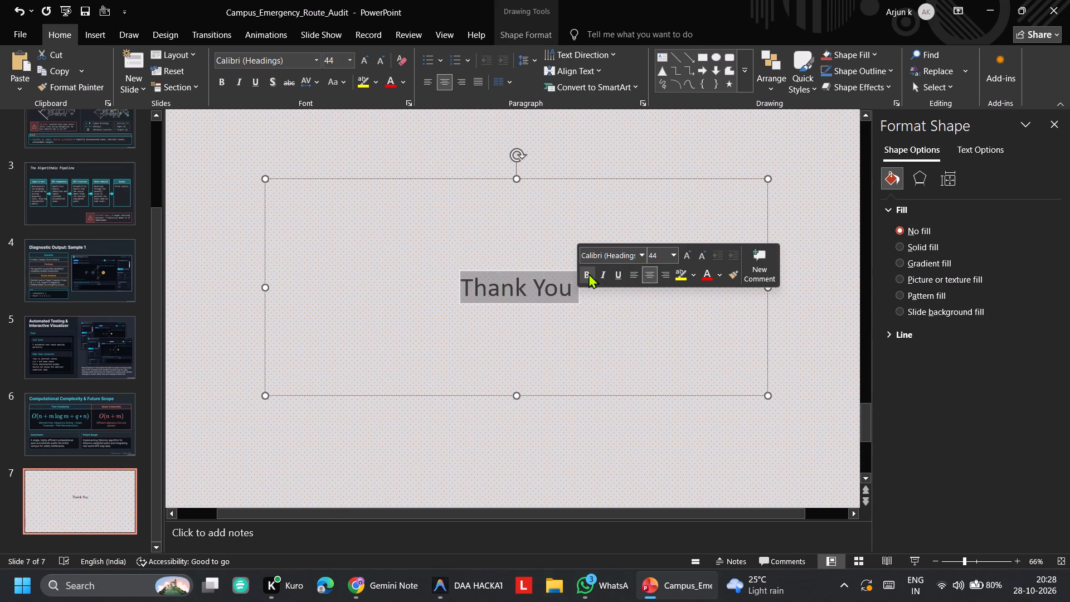
click(588, 273)
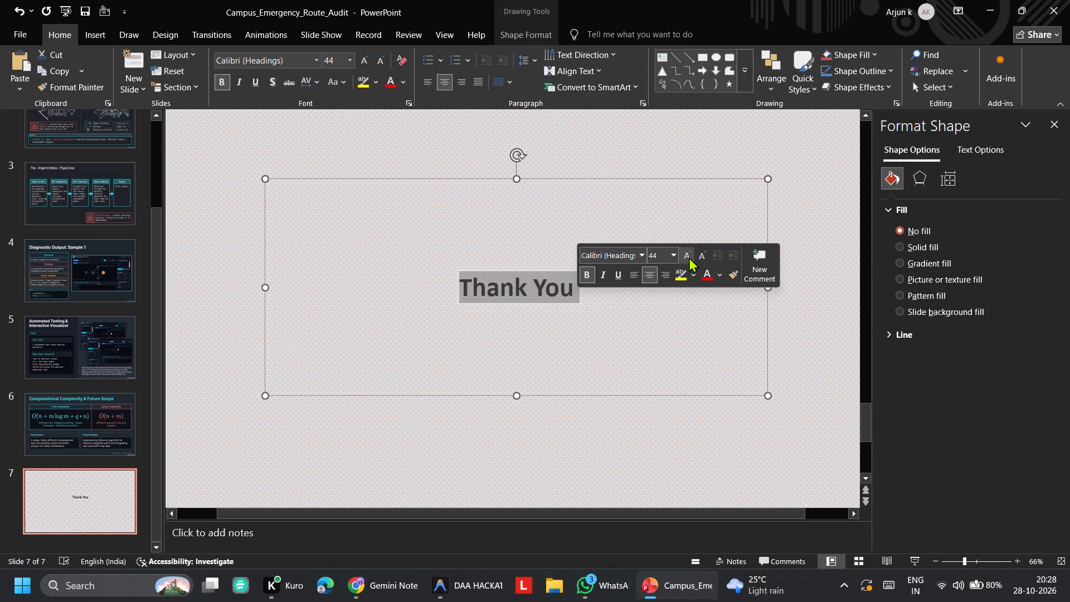
Increase the font size of the "Thank You" title text to 179 pt.
triple_click(689, 257)
triple_click(689, 257)
triple_click(689, 257)
triple_click(689, 257)
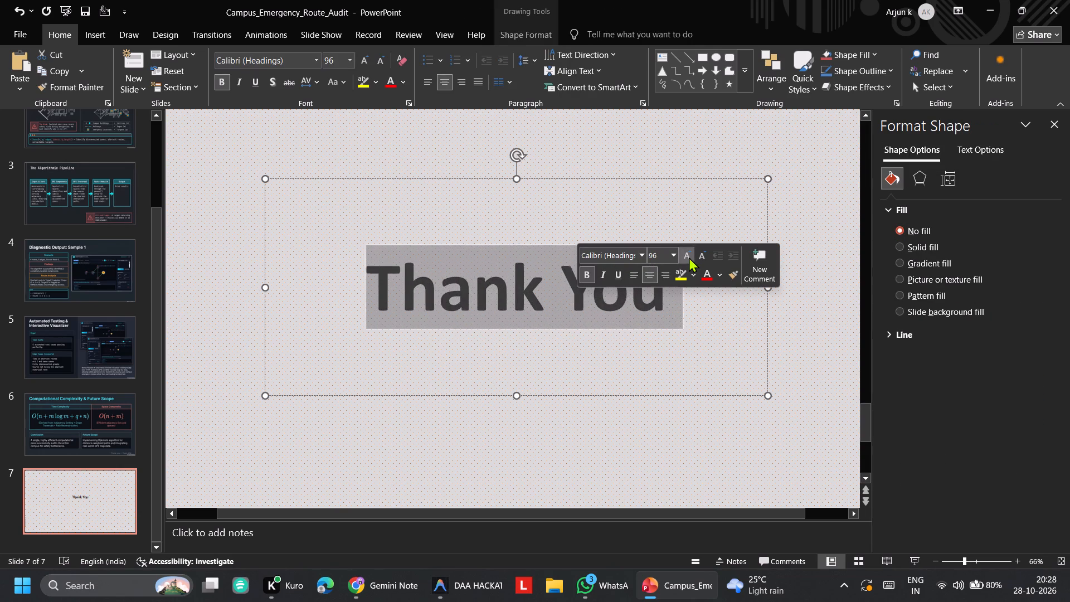
click(701, 257)
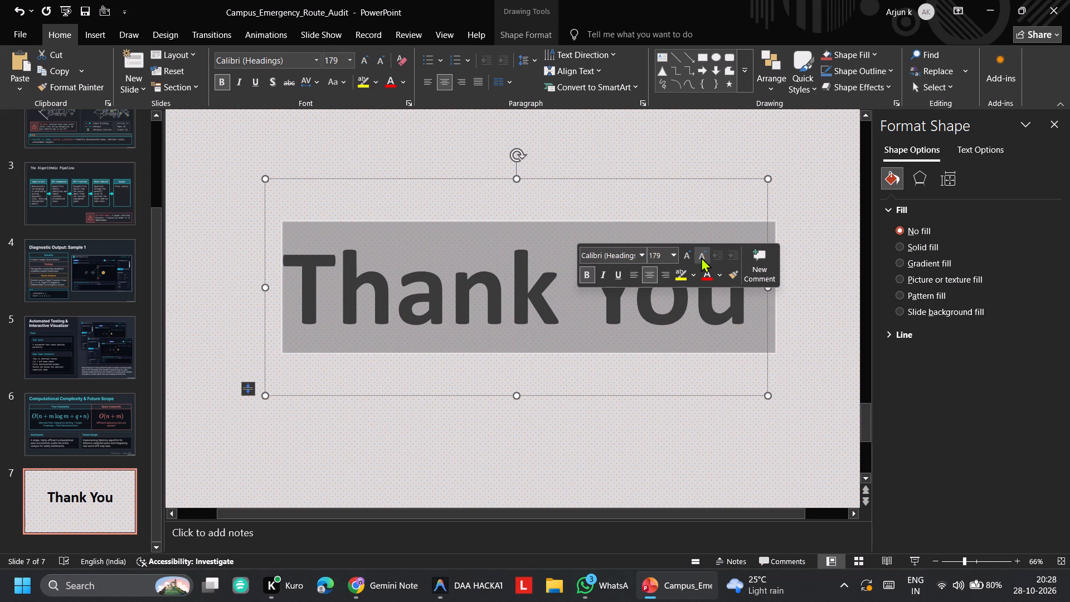
click(689, 257)
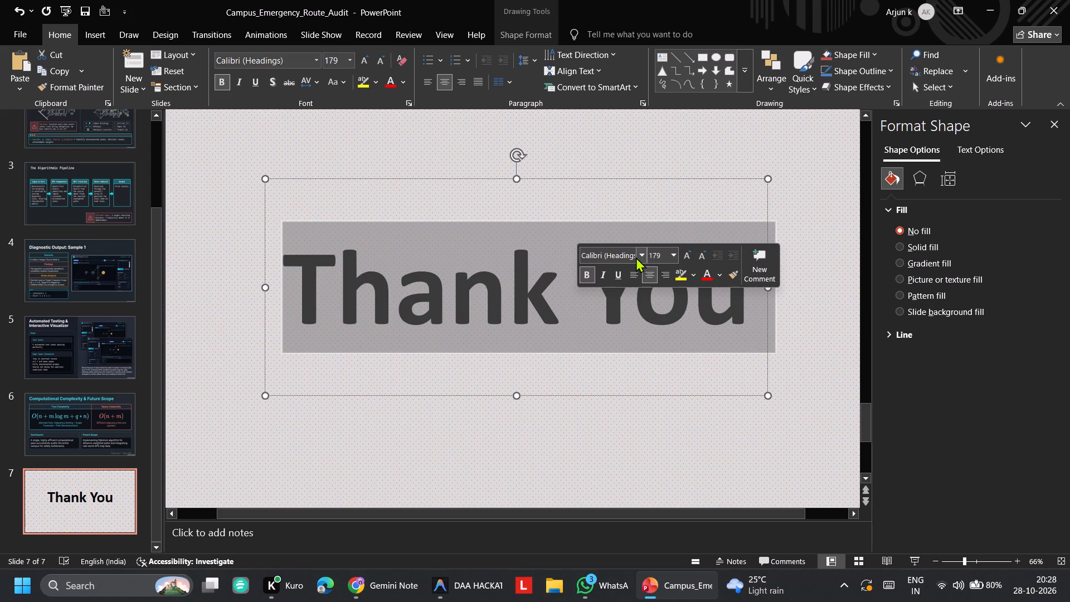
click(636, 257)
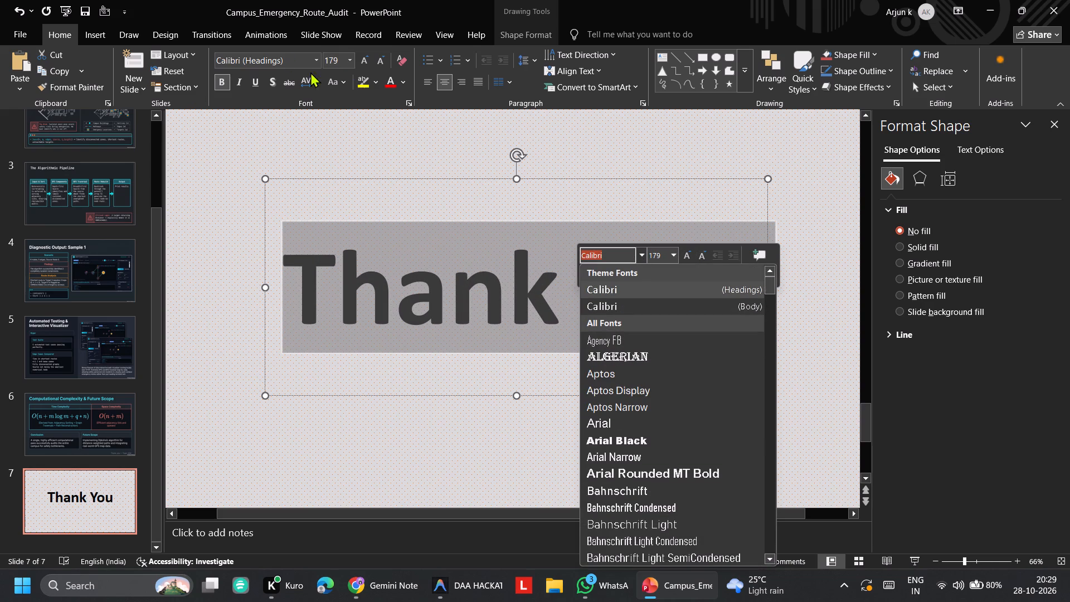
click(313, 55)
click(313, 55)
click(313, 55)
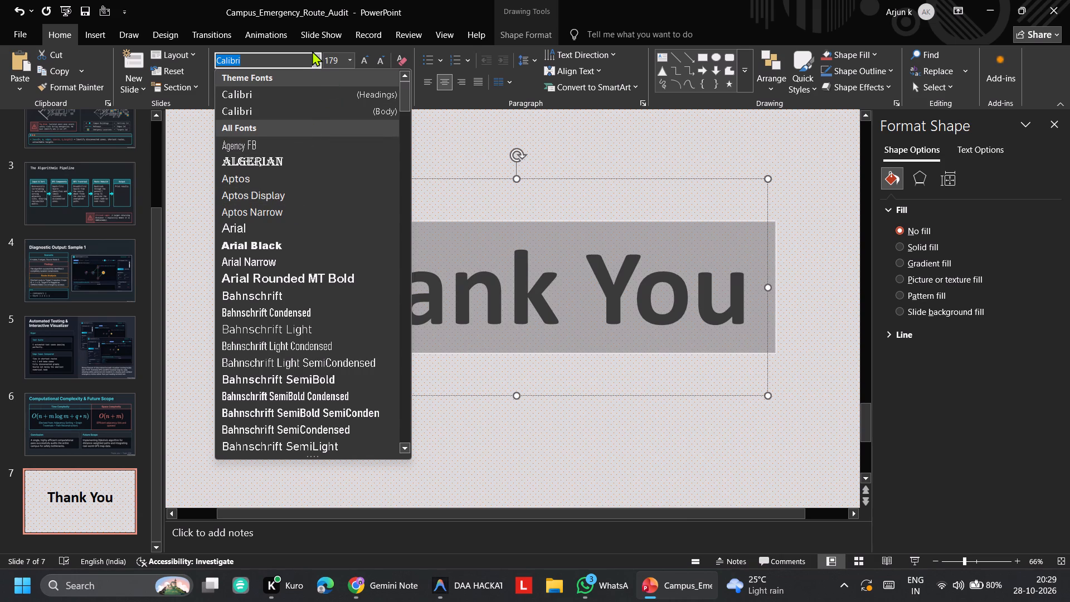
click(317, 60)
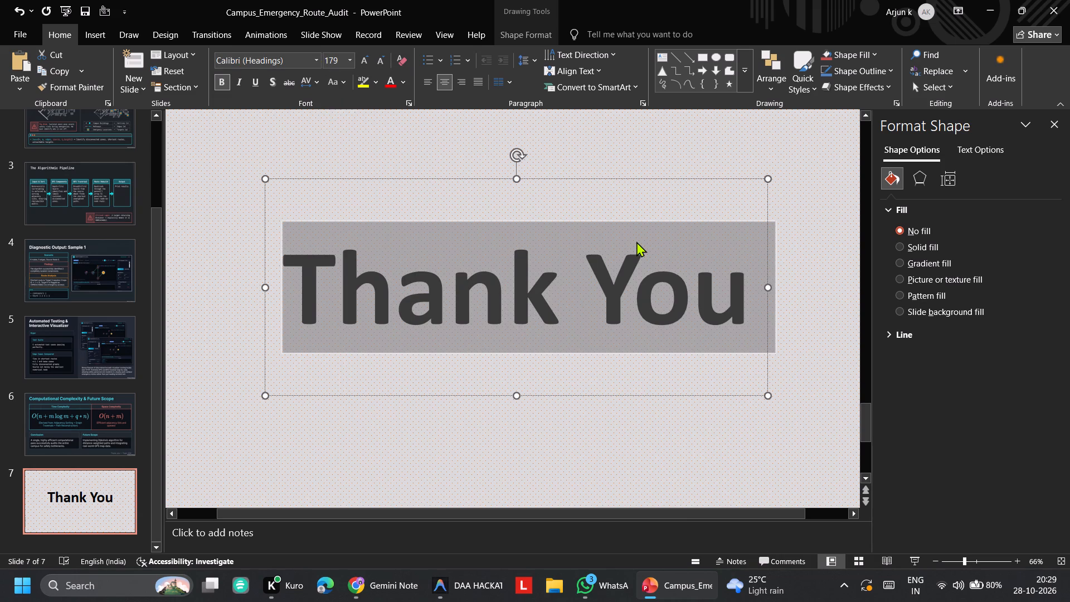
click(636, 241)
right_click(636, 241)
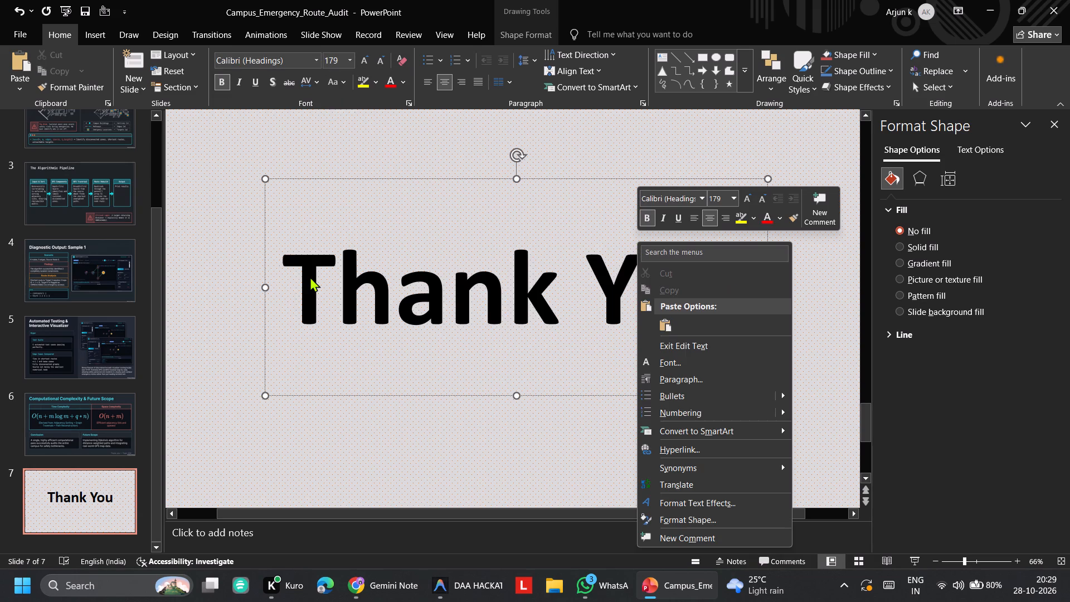
Select the whole "Thank You" title text on slide 7 and set its font to Eras Bold ITC.
drag(277, 278, 295, 283)
drag(295, 283, 638, 310)
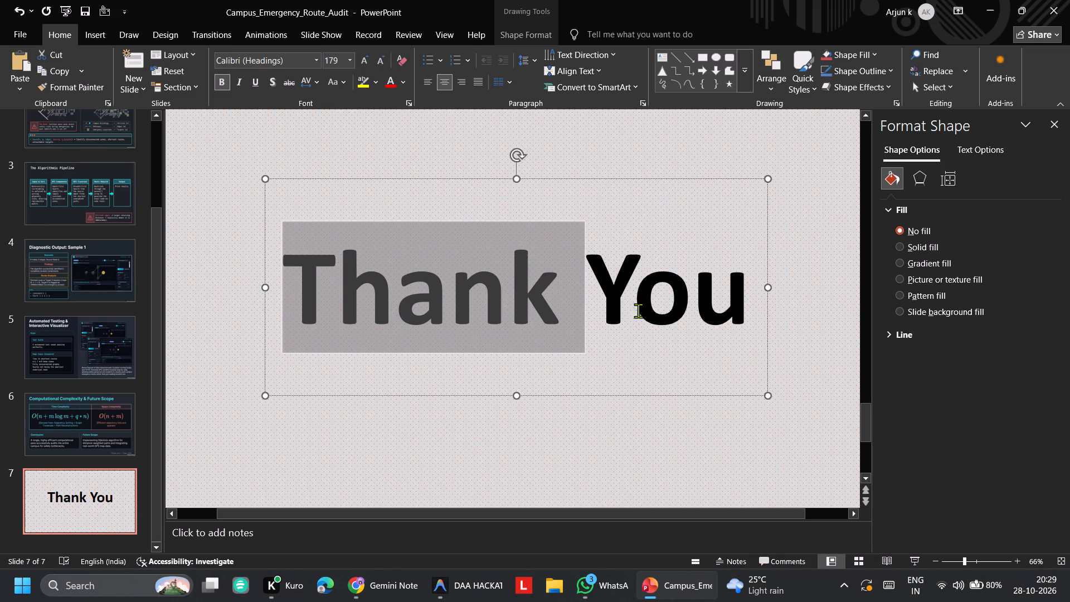
drag(638, 310, 743, 312)
click(804, 268)
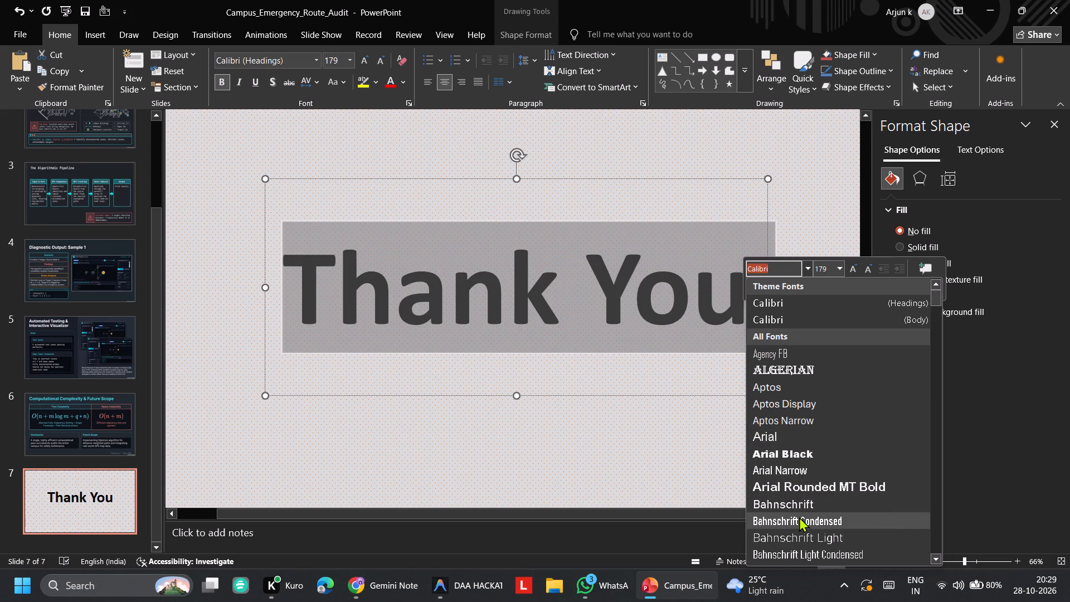
scroll(796, 533, down, 1)
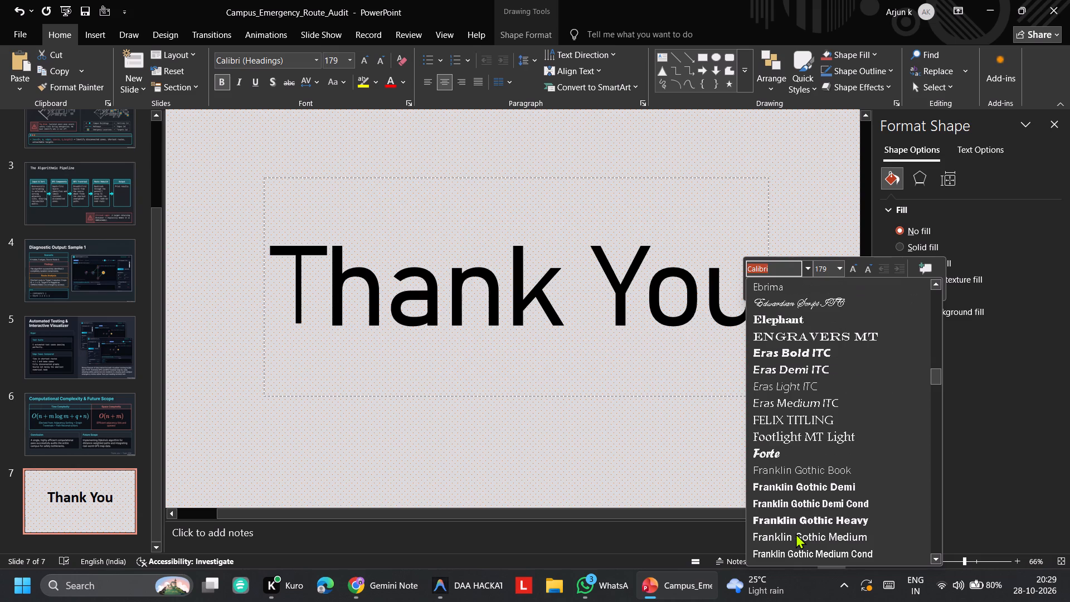
scroll(796, 533, down, 1)
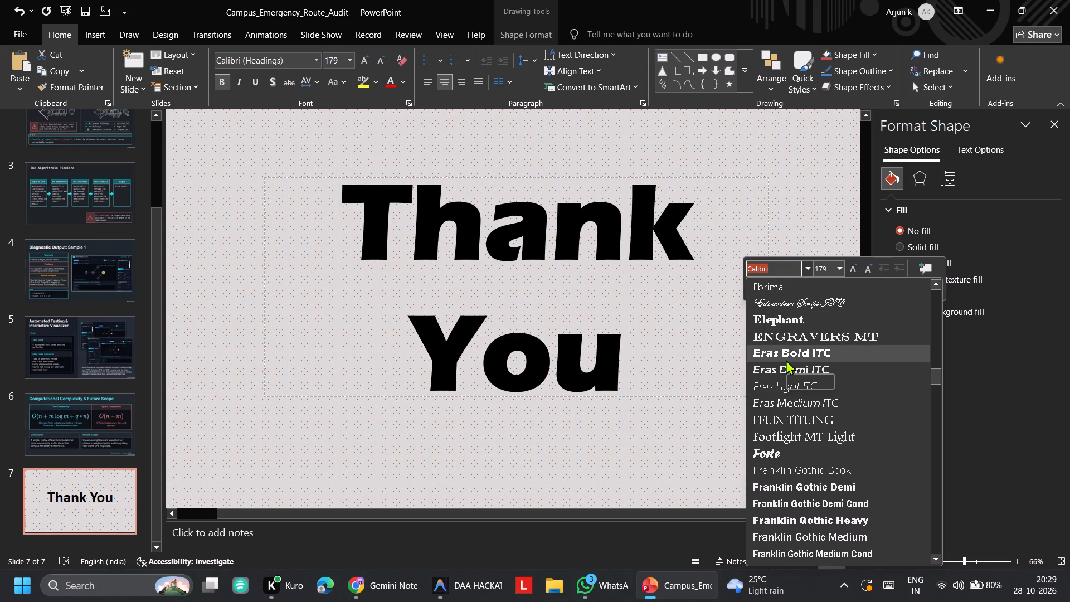
click(786, 360)
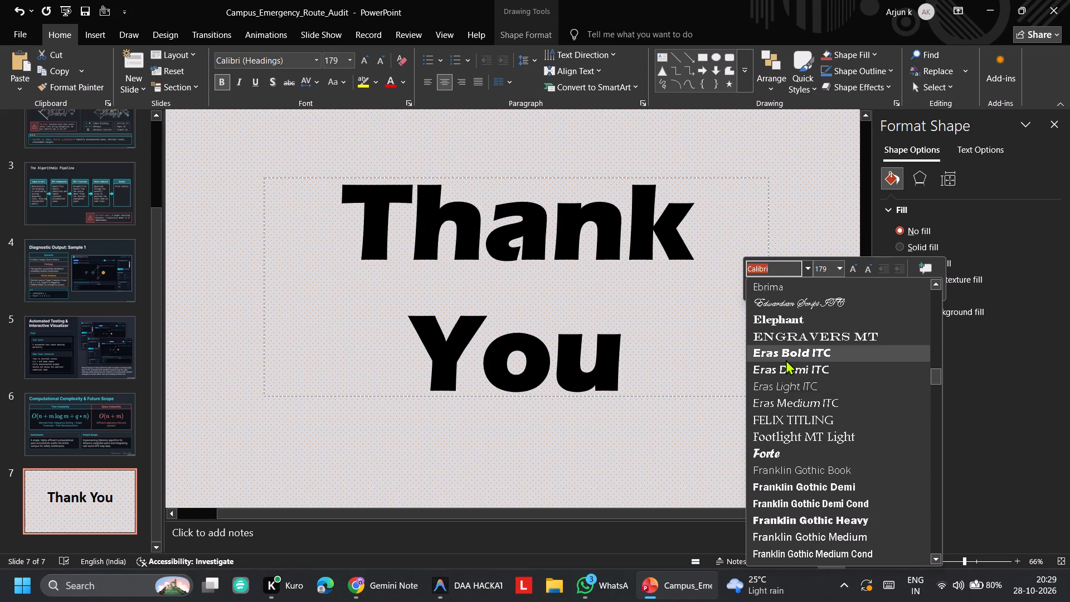
click(731, 355)
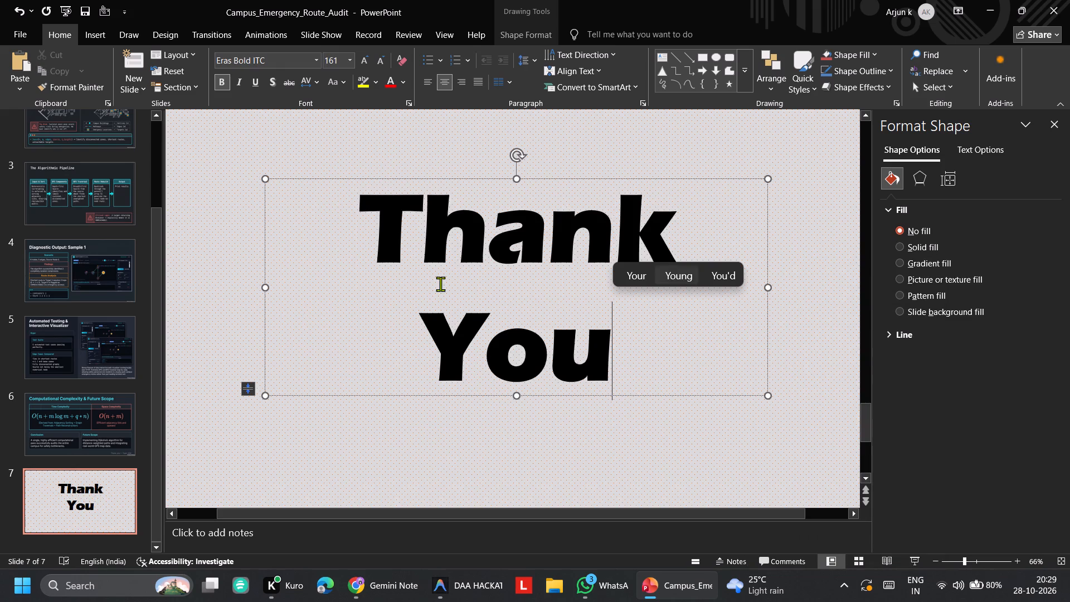
Enlarge slide 7's title box toward its lower-left corner so "Thank You" fits on one line.
drag(267, 397, 373, 358)
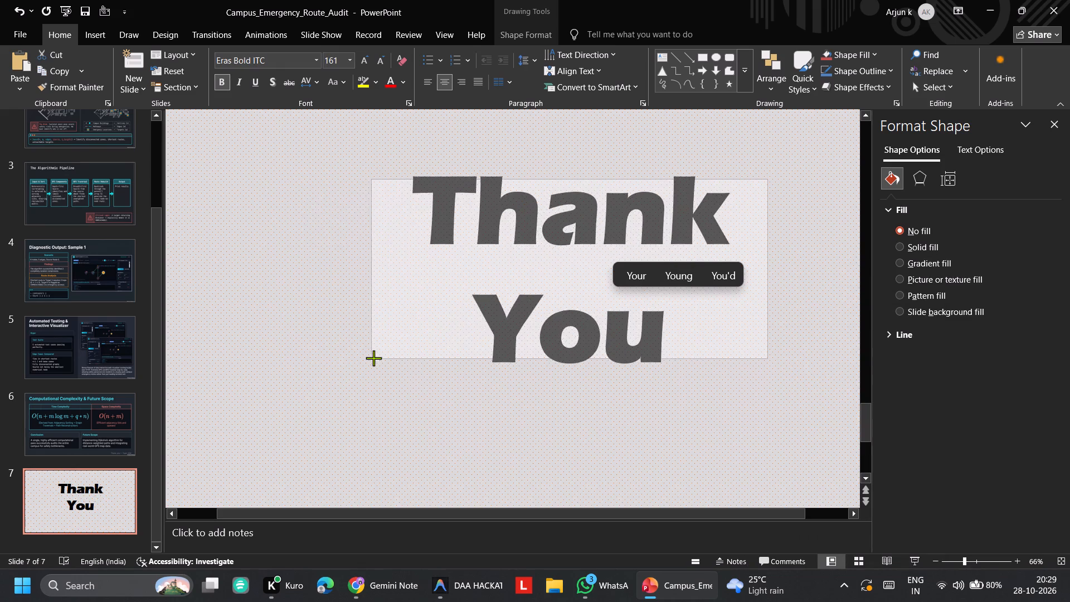
drag(373, 358, 197, 445)
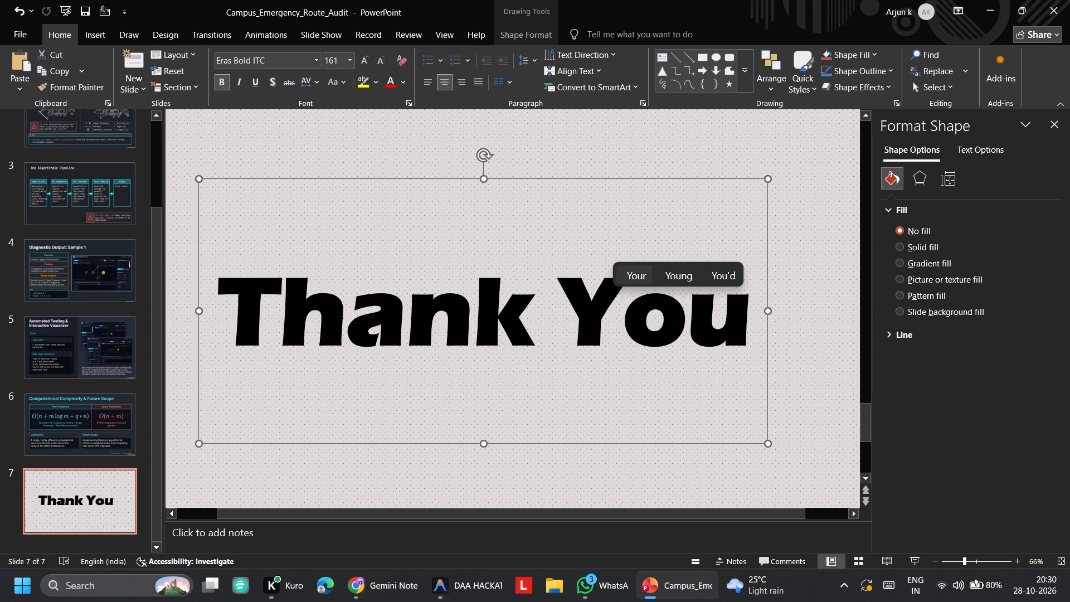
Move the "Thank You" title box slightly to the right so it sits roughly centred on slide 7.
drag(517, 182, 557, 174)
drag(557, 174, 571, 224)
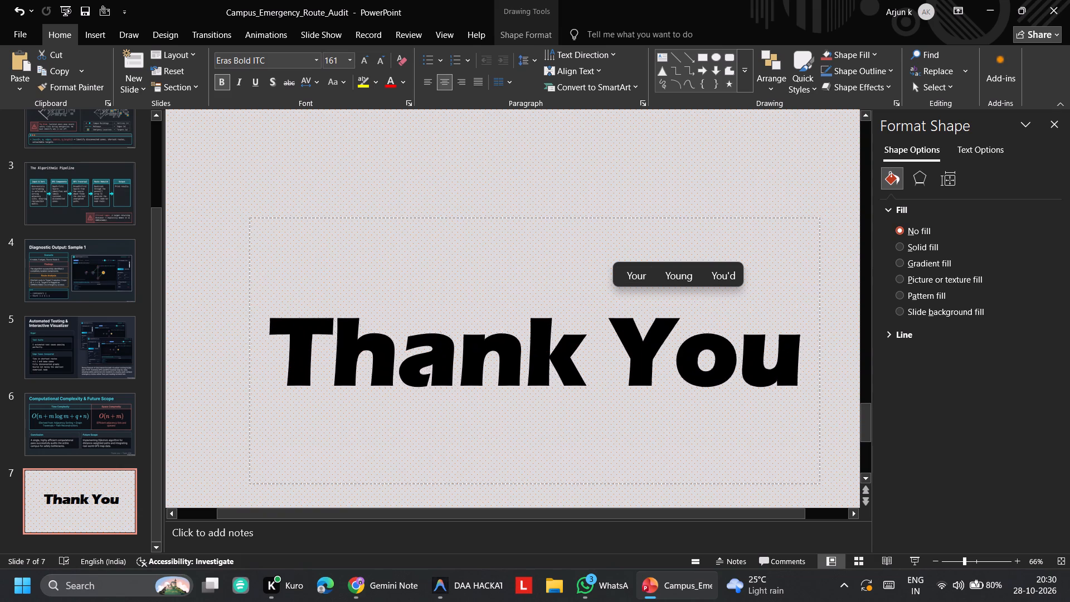
drag(571, 224, 571, 225)
drag(571, 225, 553, 188)
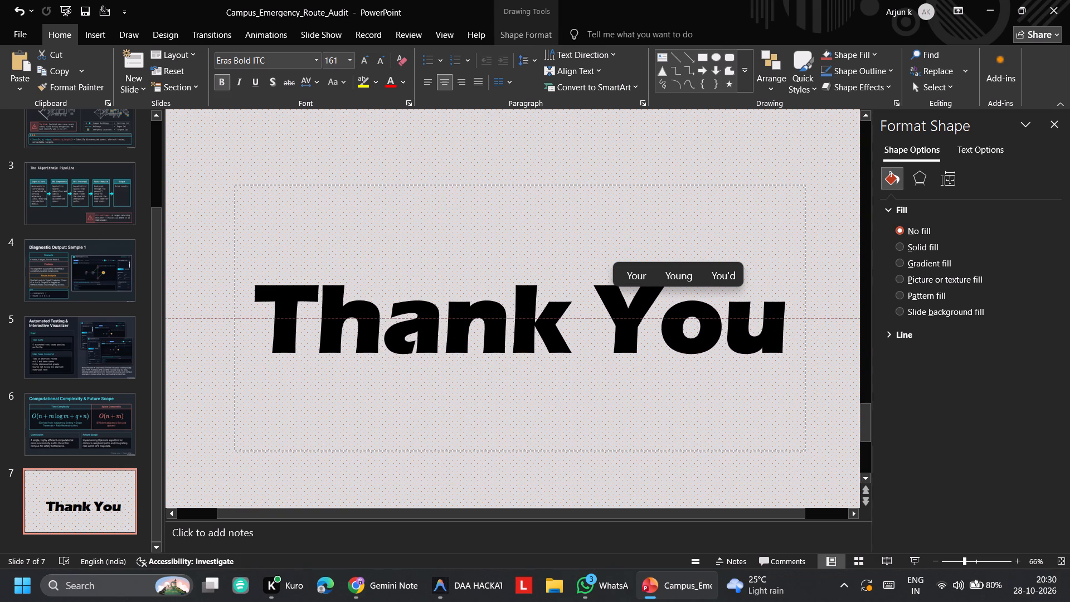
drag(553, 188, 557, 178)
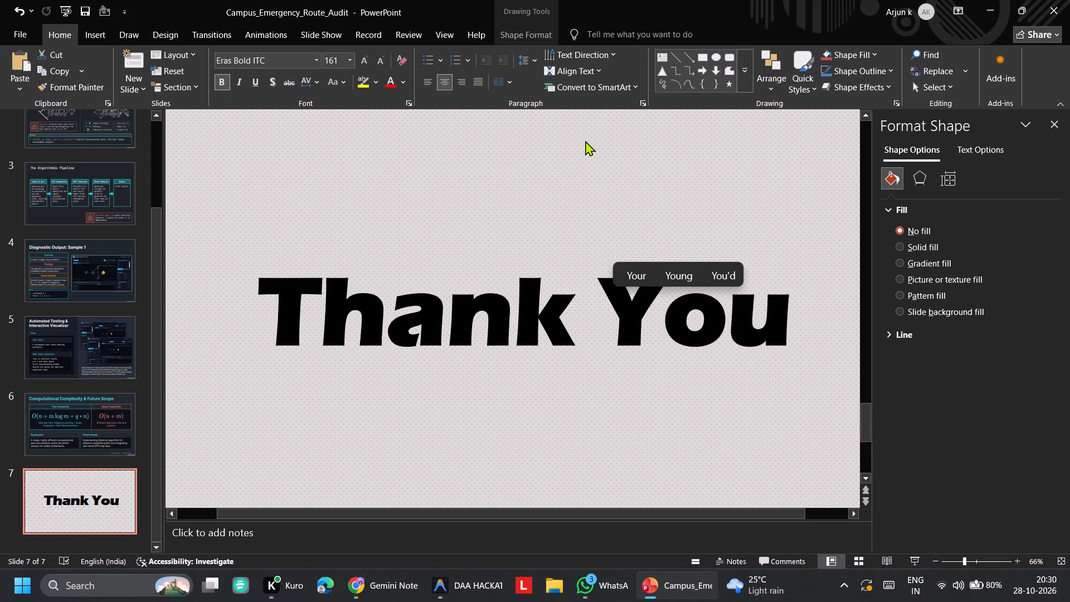
click(585, 140)
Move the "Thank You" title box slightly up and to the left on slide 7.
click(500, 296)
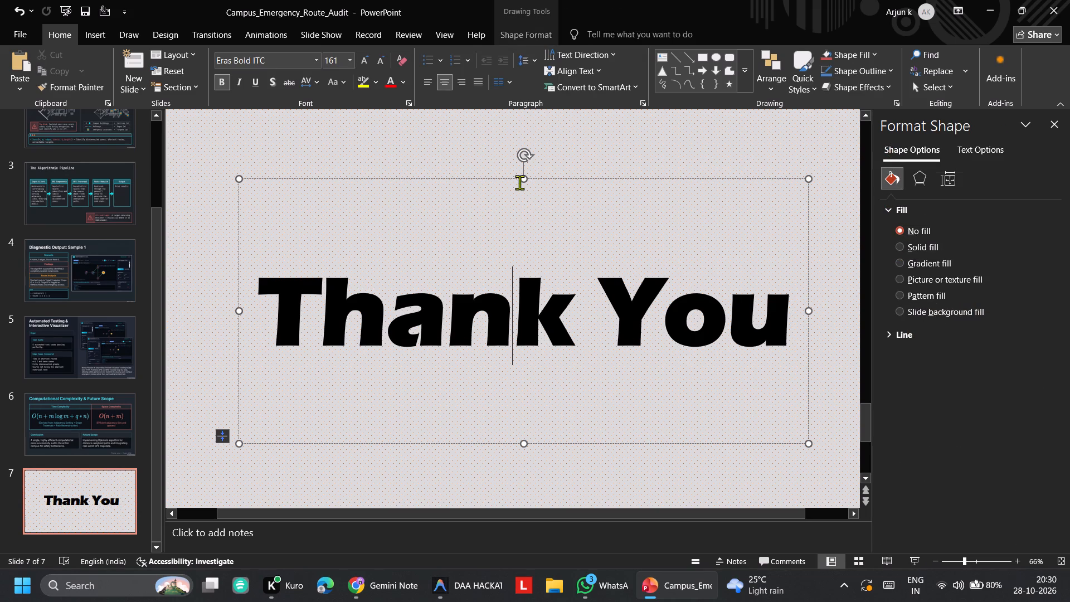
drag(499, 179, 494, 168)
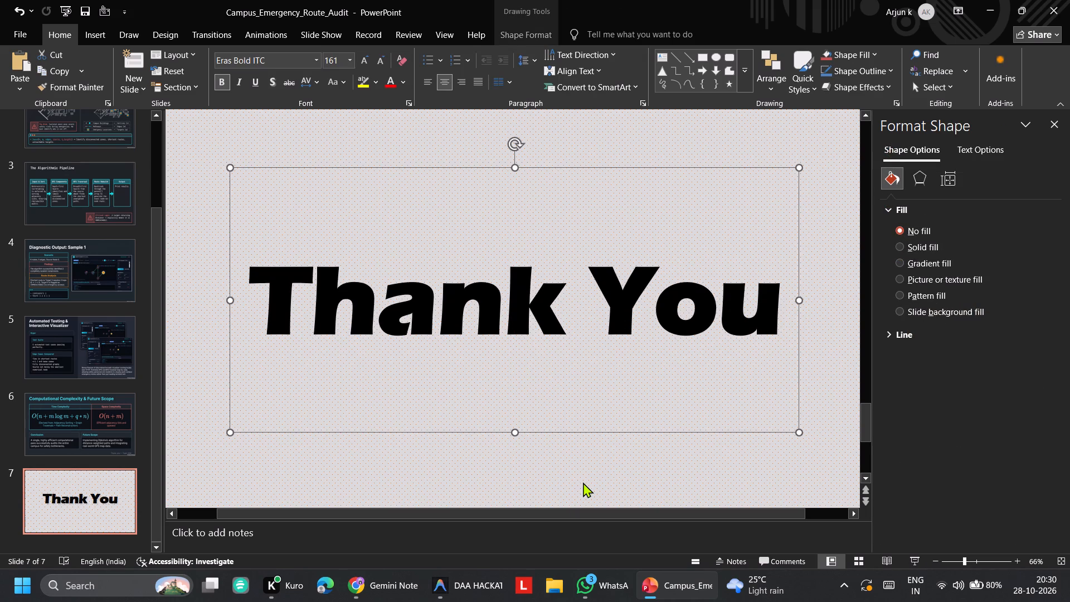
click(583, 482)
Review the slides in order from closing slide 7 back to title slide 1.
click(116, 457)
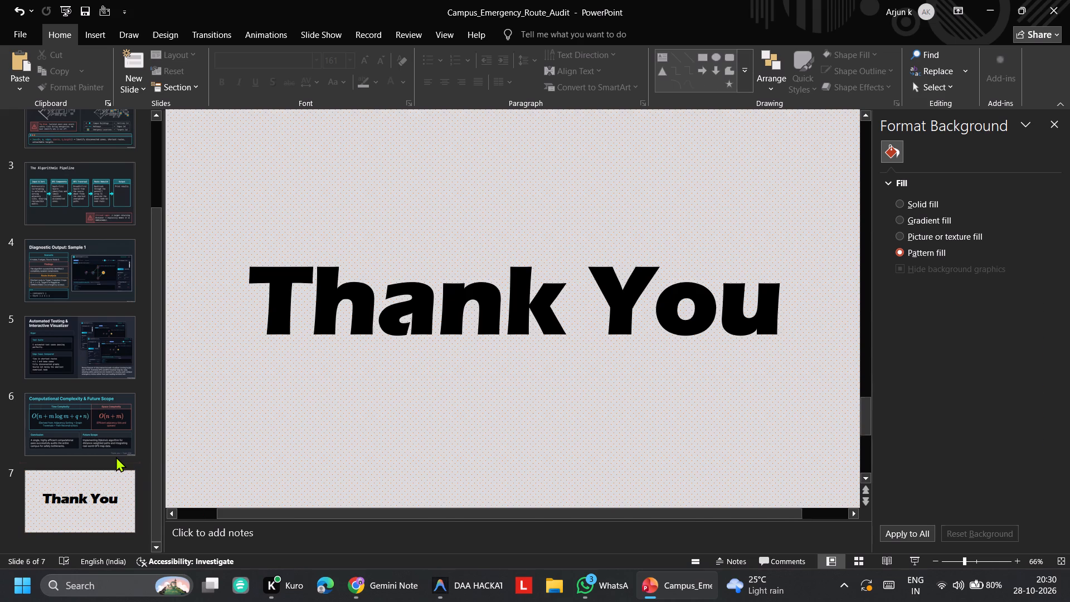
click(66, 483)
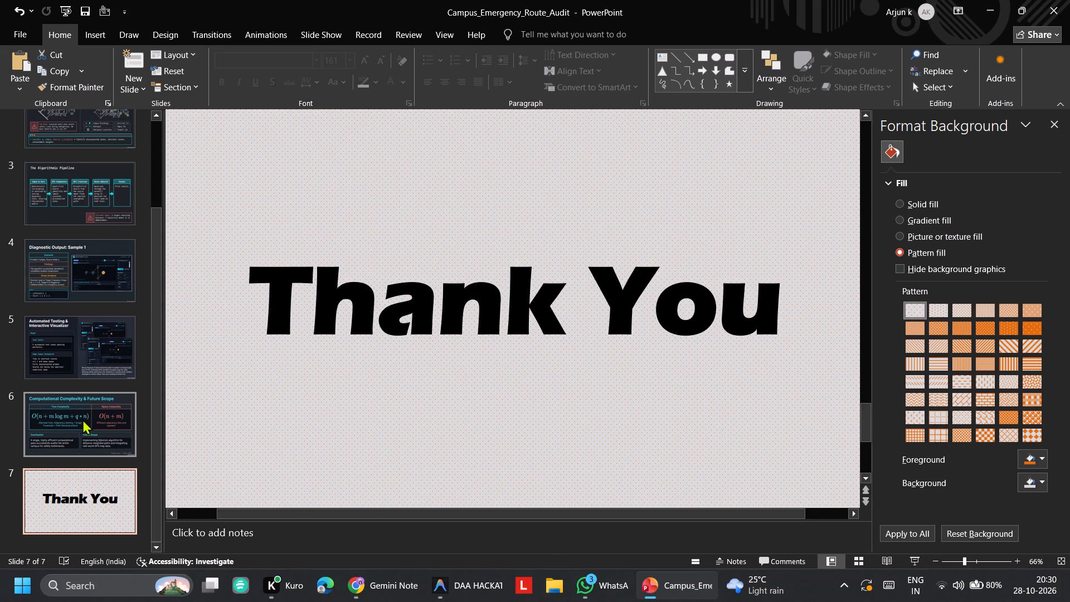
key(Up)
key(Up)
key(Up)
key(Up)
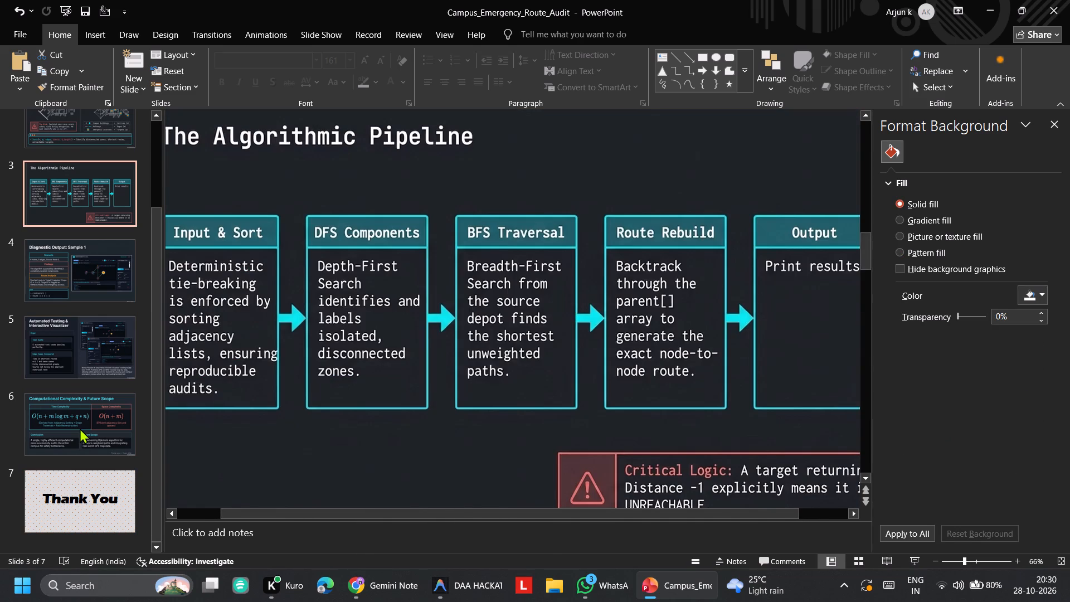
key(Up)
key(Up)
key(Up)
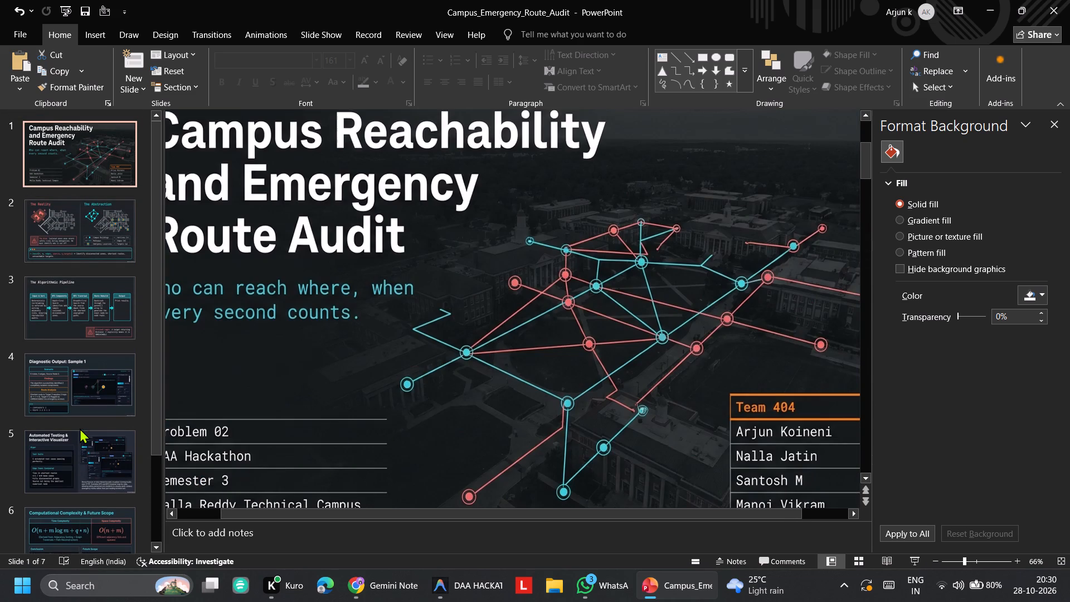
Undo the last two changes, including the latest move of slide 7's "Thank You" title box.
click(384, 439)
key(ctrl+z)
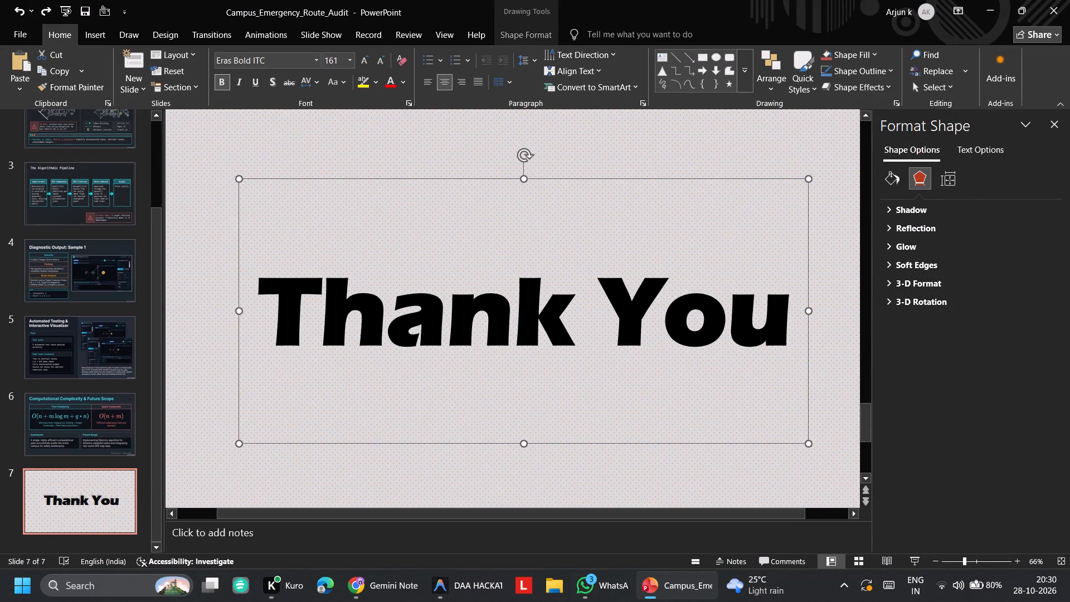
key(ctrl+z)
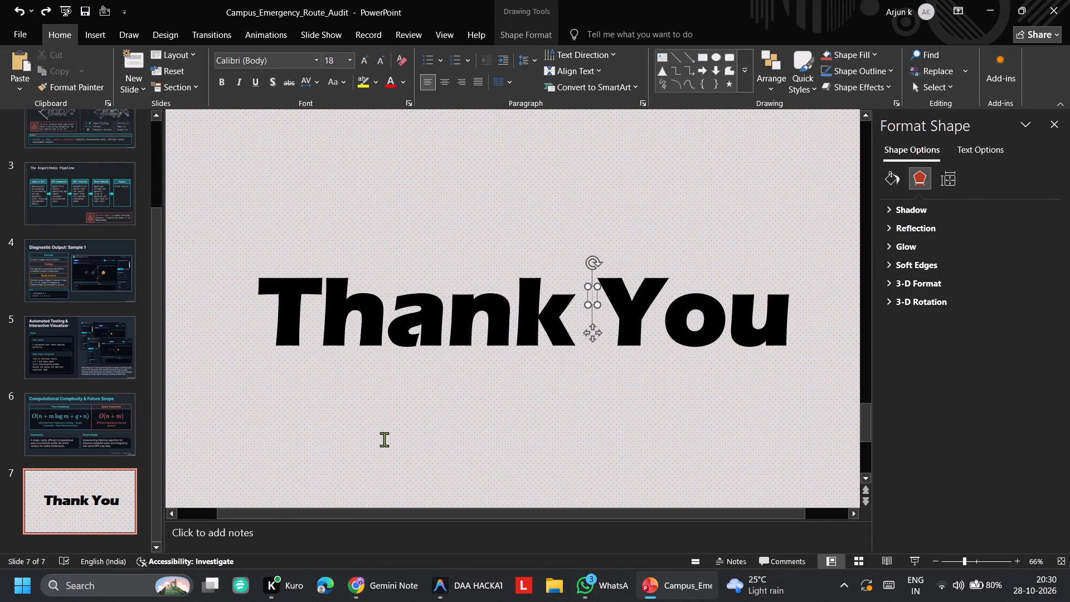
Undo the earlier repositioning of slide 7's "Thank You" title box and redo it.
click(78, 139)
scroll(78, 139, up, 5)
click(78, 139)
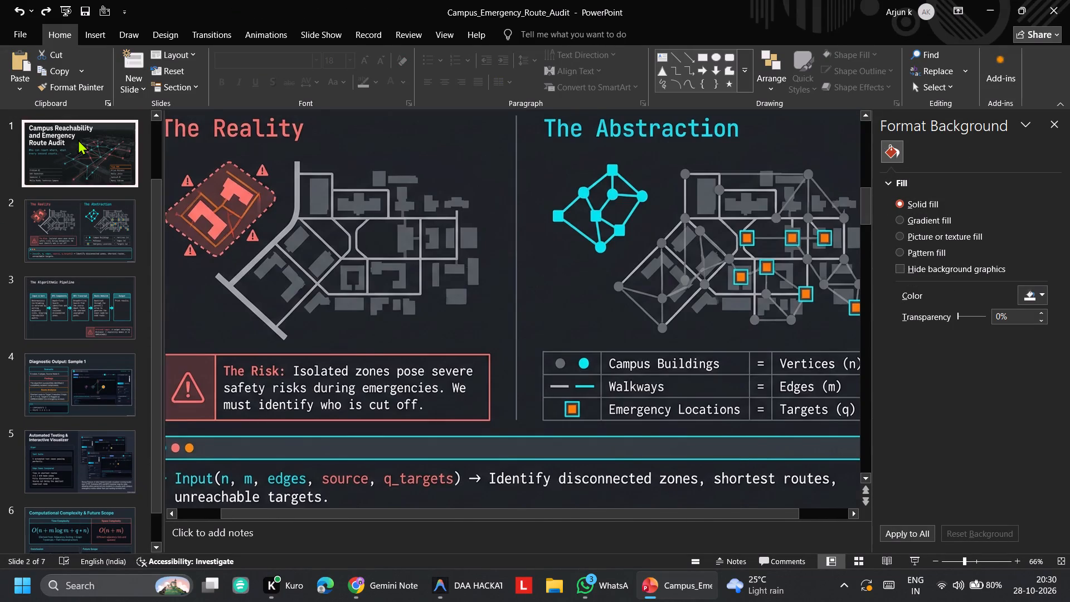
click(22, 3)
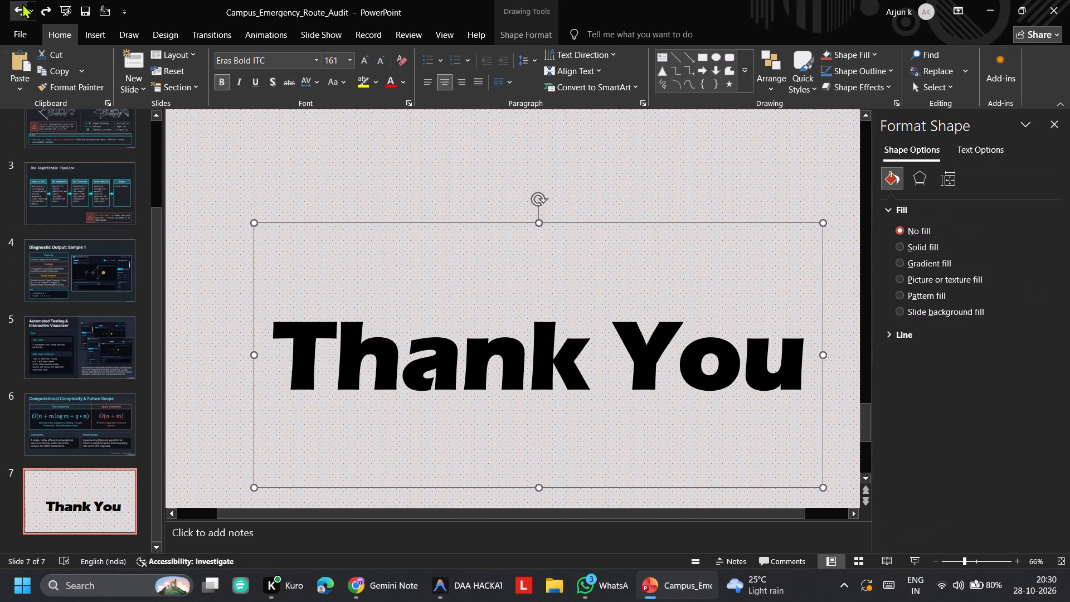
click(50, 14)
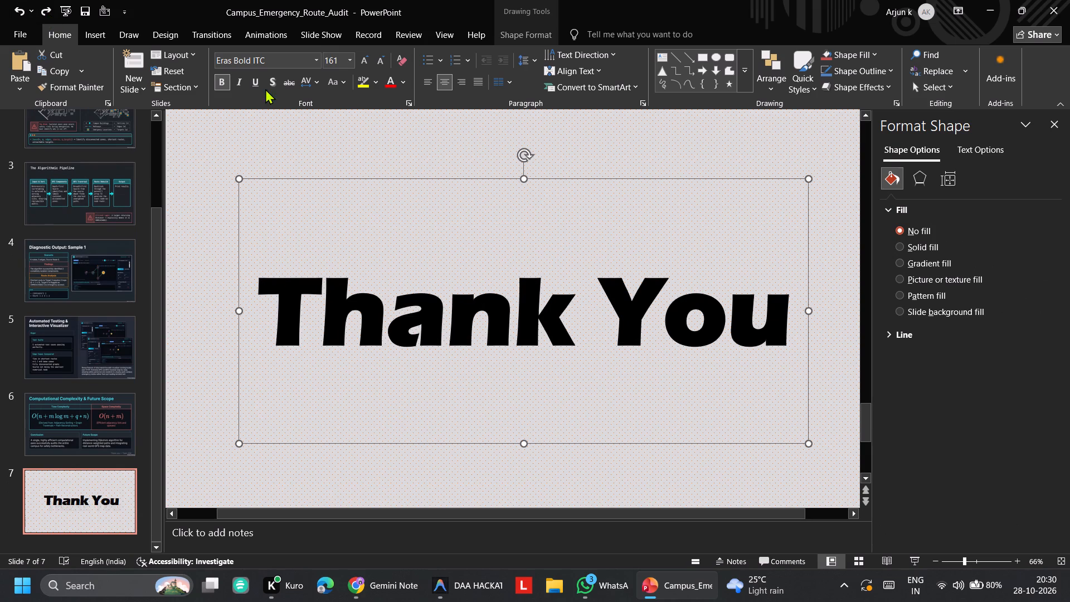
Shrink slide 1's full-slide picture proportionally from its lower-right corner to fit the slide more closely.
scroll(69, 170, up, 2)
click(69, 185)
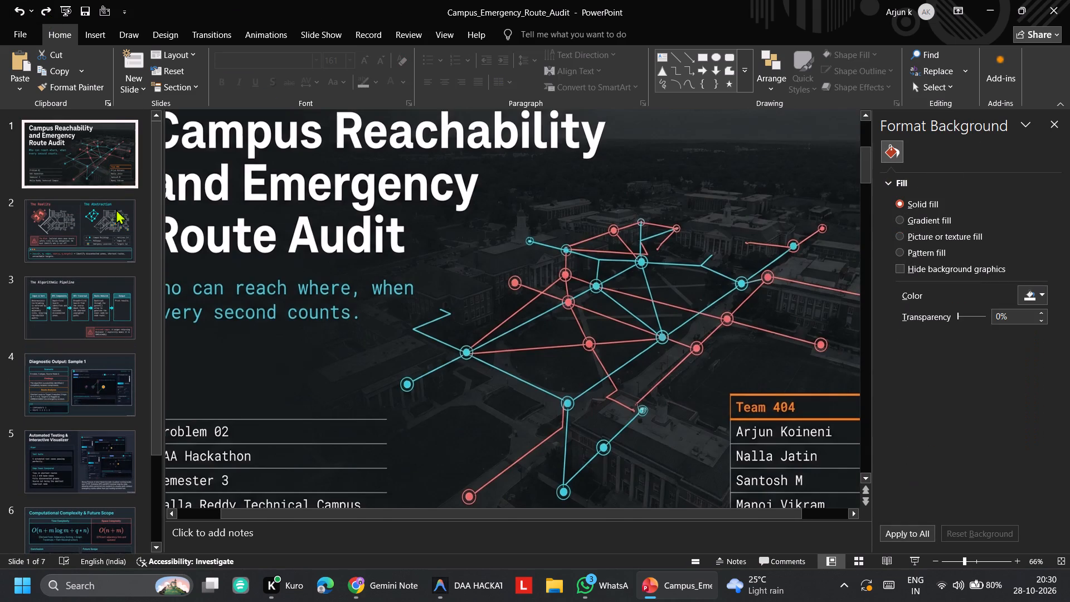
click(624, 337)
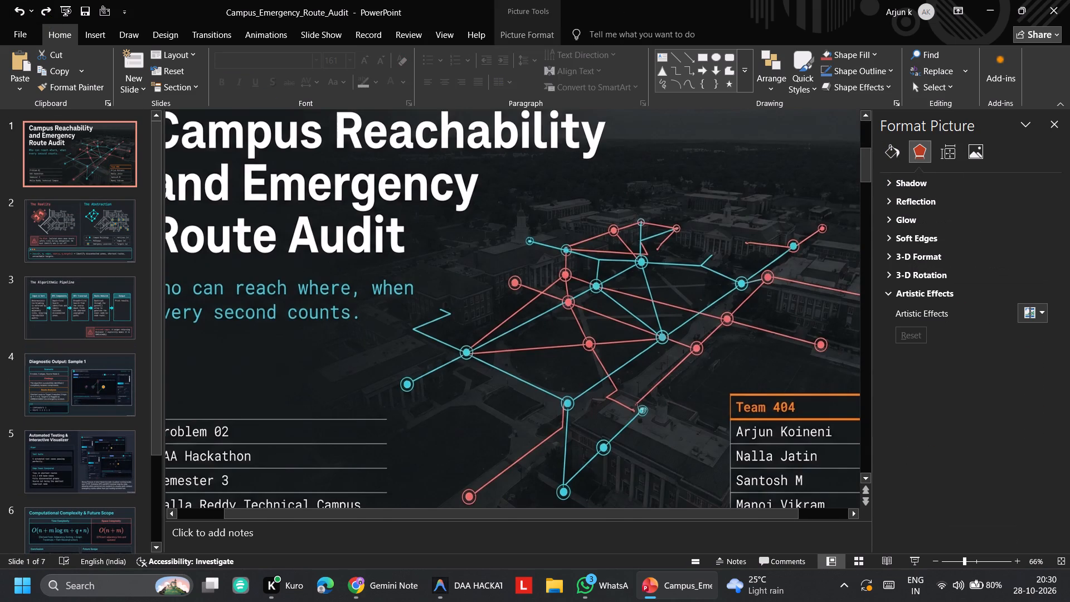
ctrl+scroll(833, 480, down, 1)
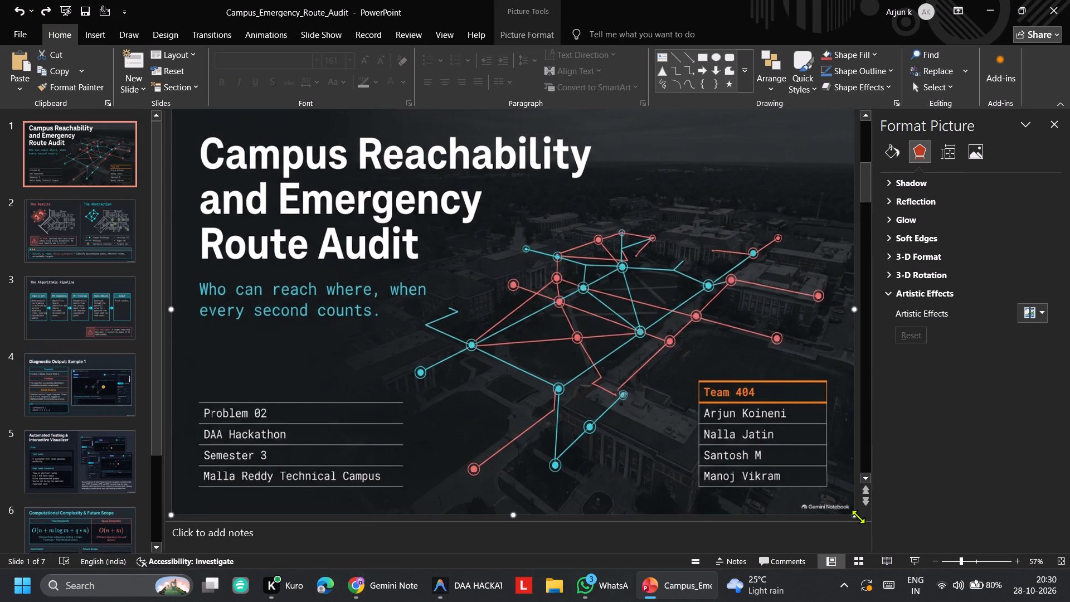
drag(858, 516, 798, 476)
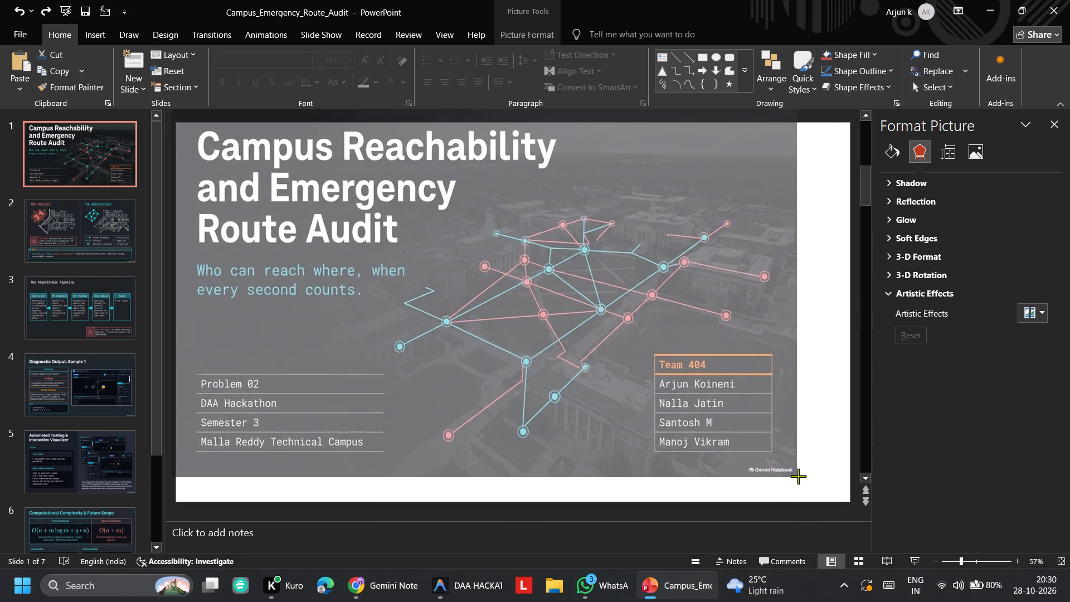
drag(798, 476, 850, 482)
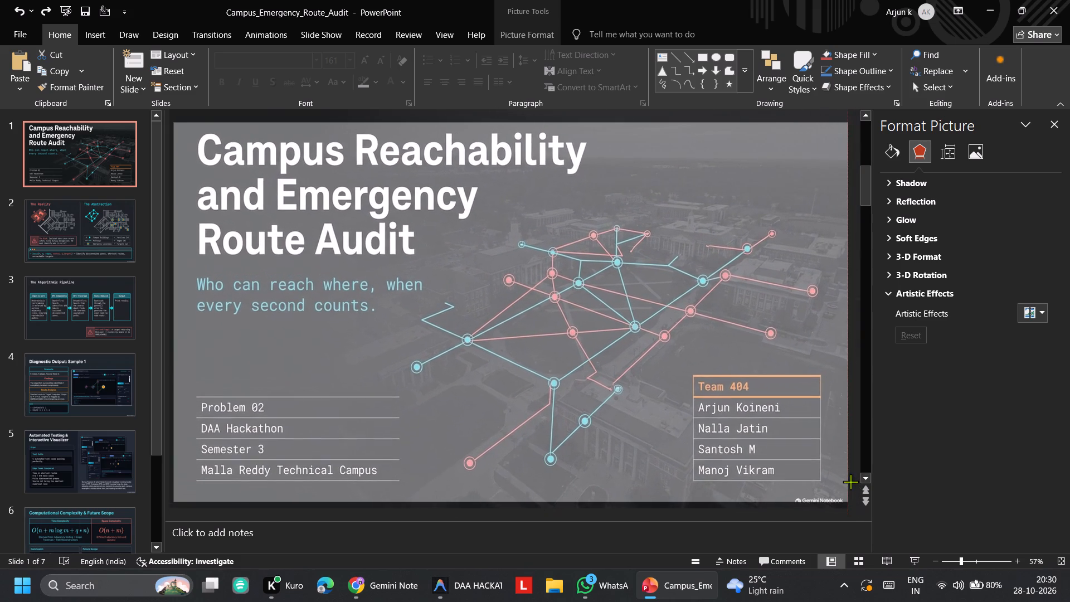
drag(850, 482, 867, 478)
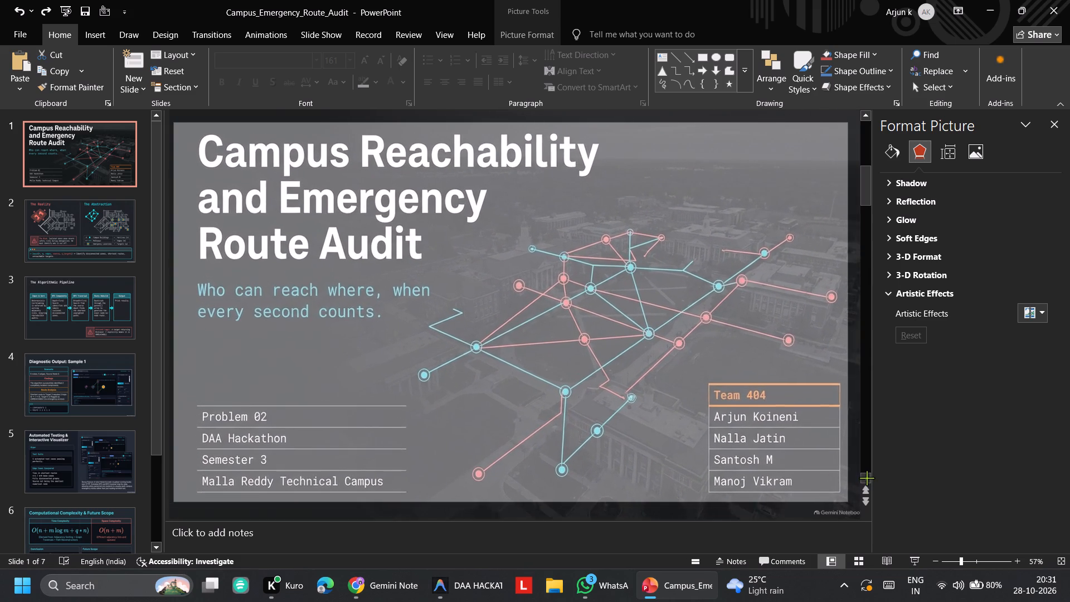
drag(867, 478, 837, 453)
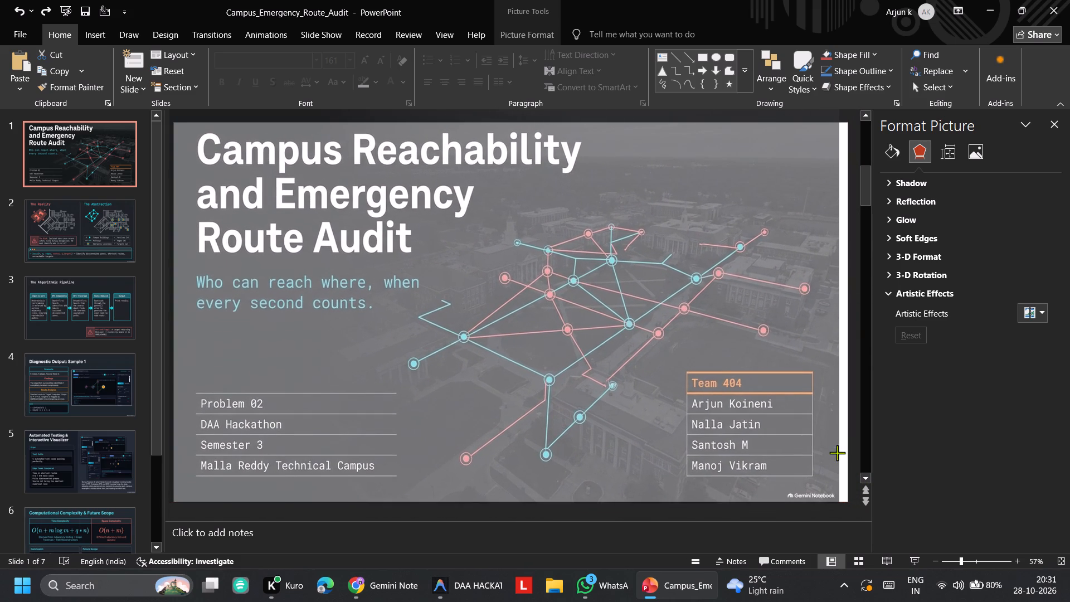
drag(837, 453, 836, 448)
click(677, 391)
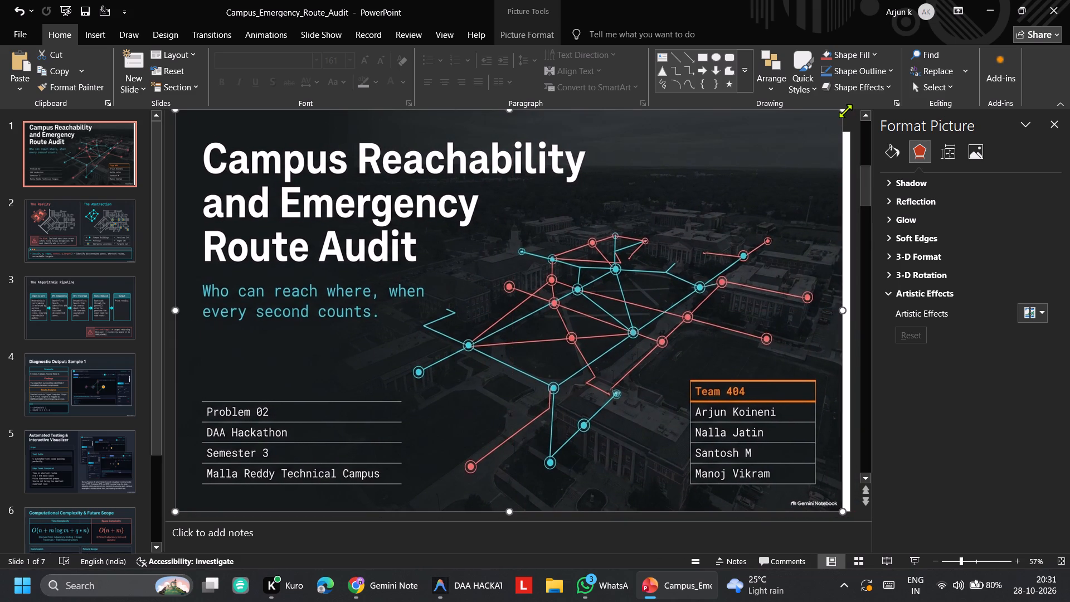
Resize slide 1's picture from its upper corners and align it with the slide's top and left edges.
drag(845, 111, 839, 119)
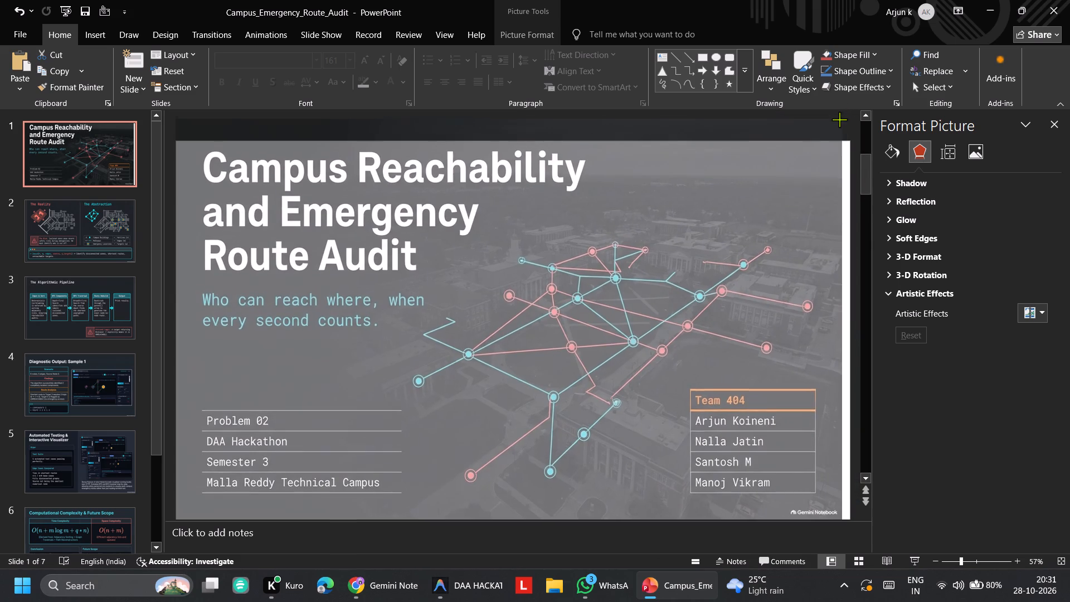
drag(839, 119, 836, 113)
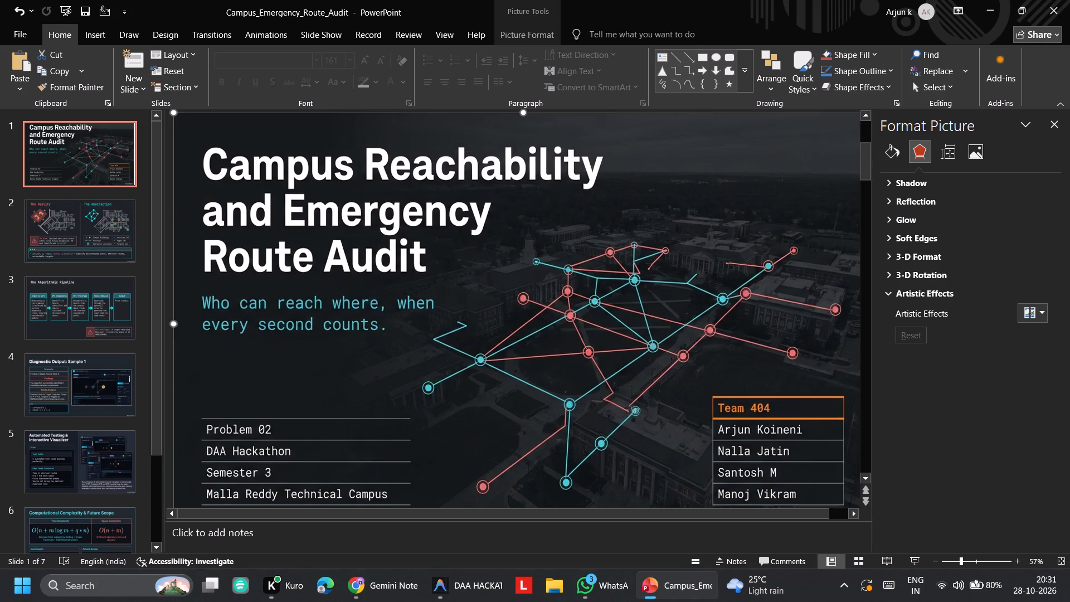
drag(836, 113, 831, 118)
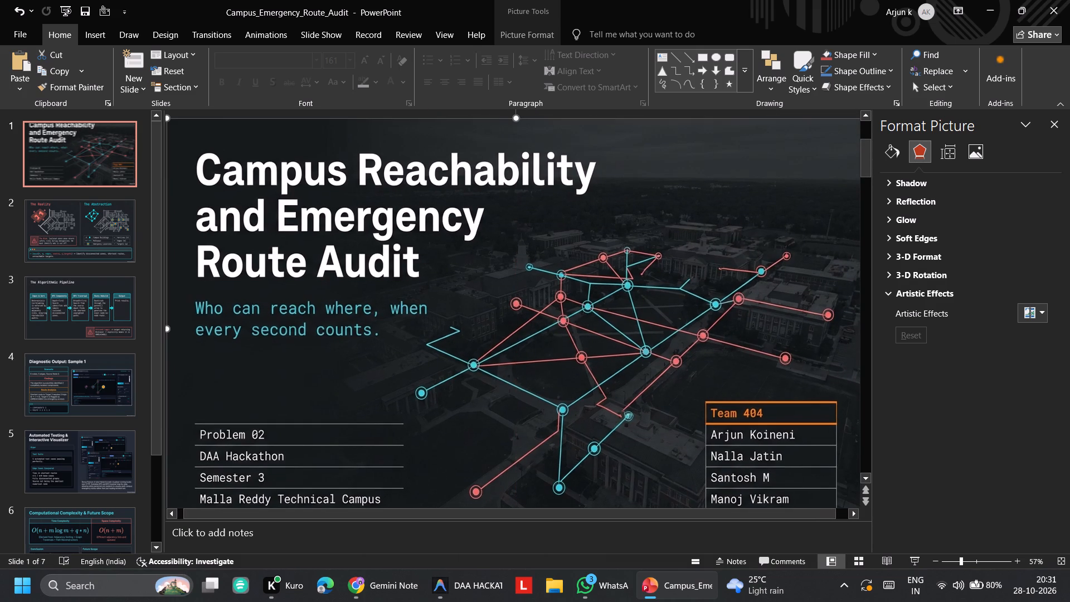
drag(170, 118, 177, 123)
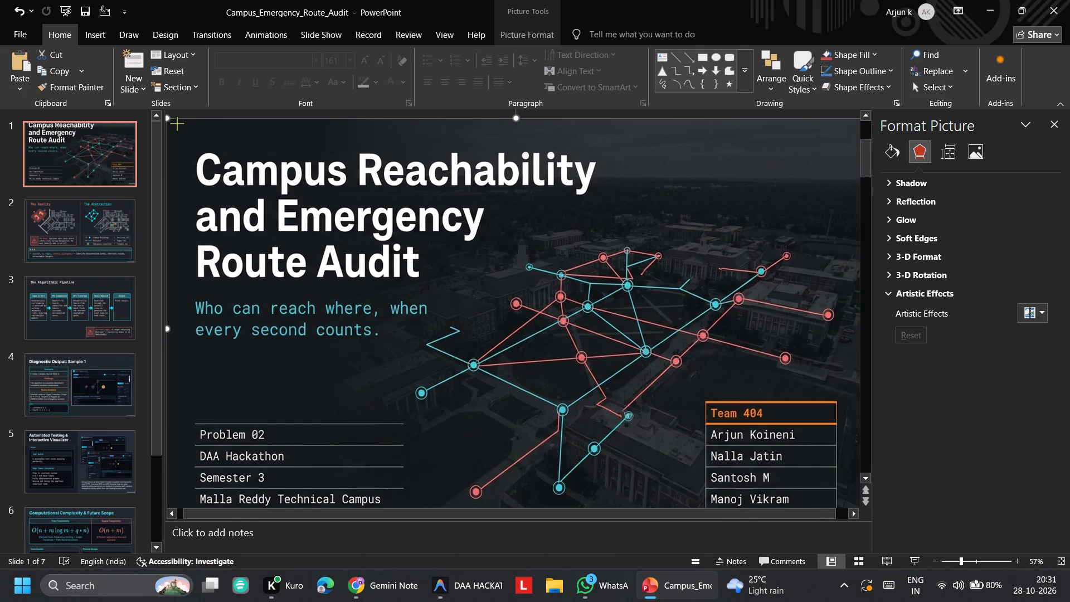
drag(177, 123, 194, 138)
drag(280, 200, 262, 227)
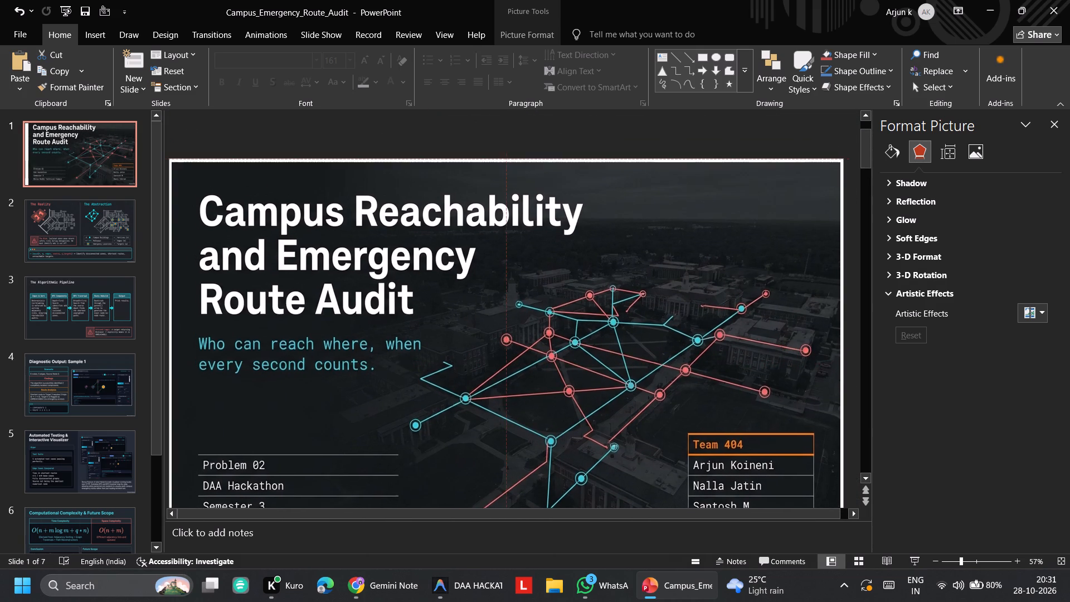
drag(262, 227, 259, 222)
scroll(259, 222, down, 1)
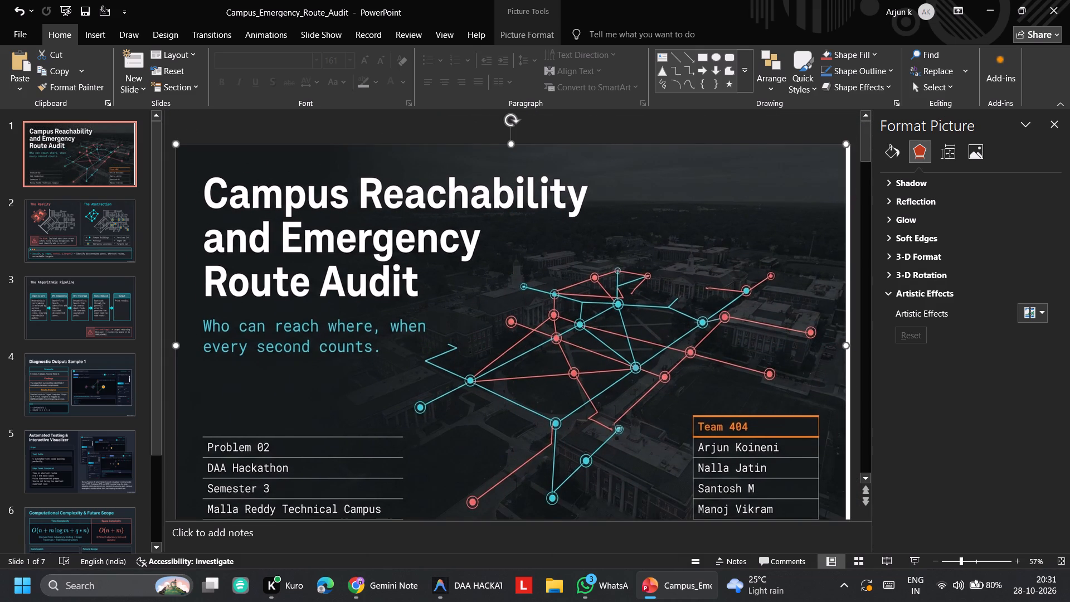
scroll(259, 222, down, 1)
scroll(727, 310, down, 1)
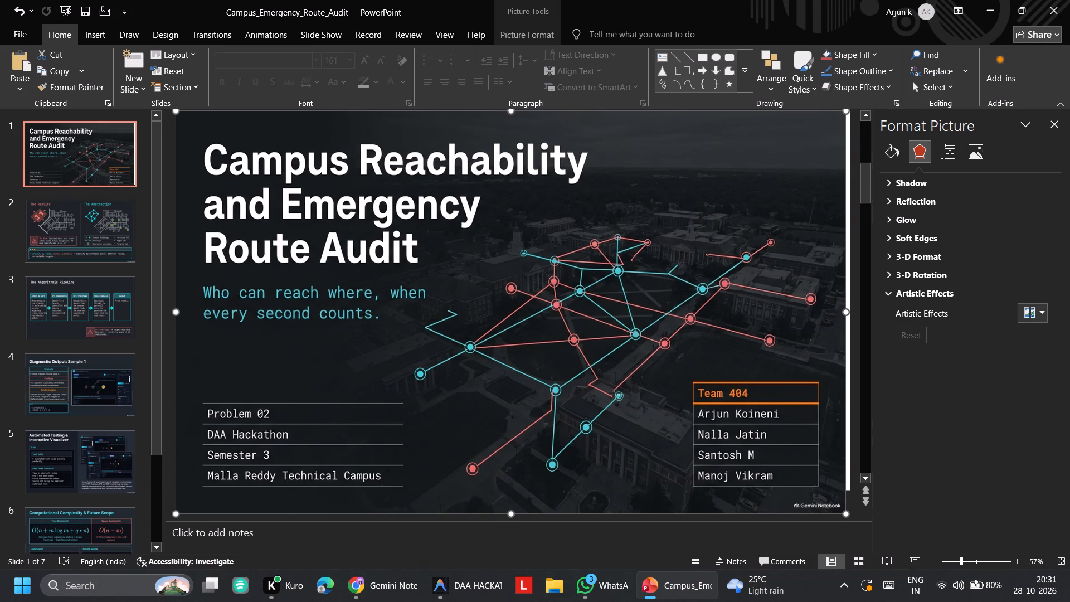